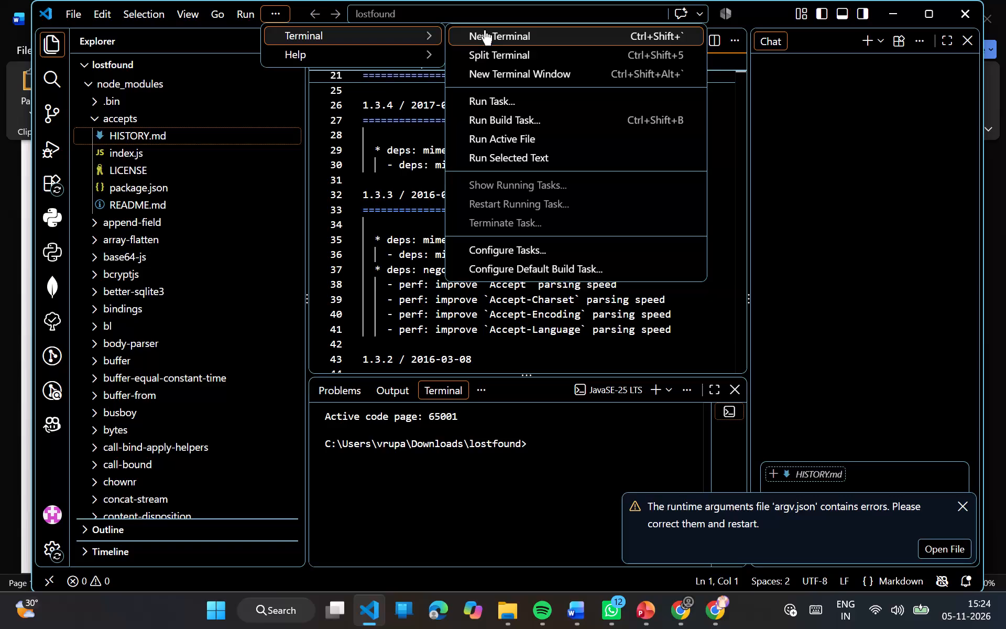
Open a new terminal in the lostfound project and run npm start.
left_click(494, 31)
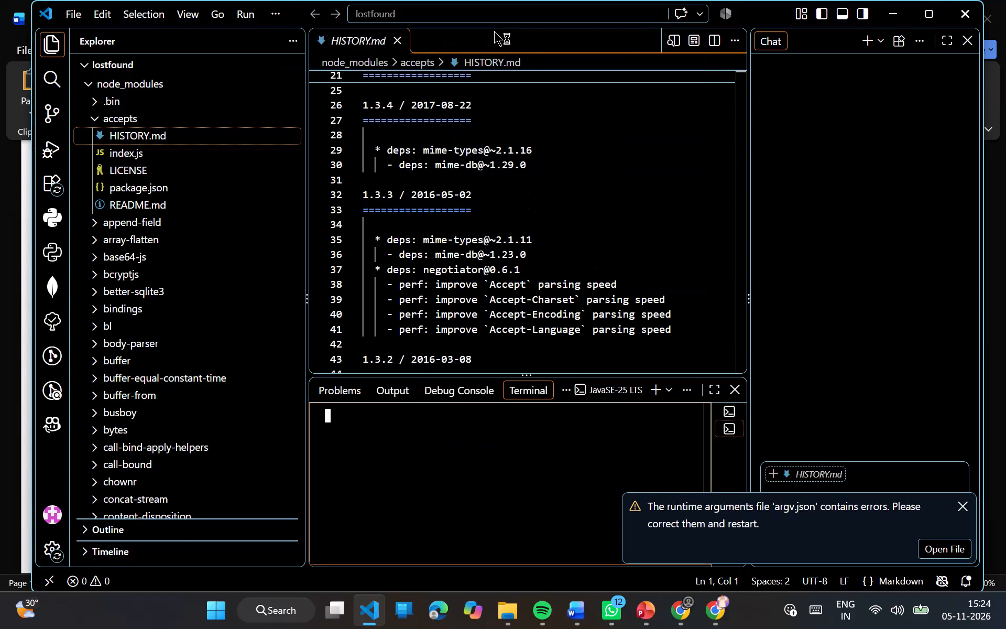
left_click(959, 508)
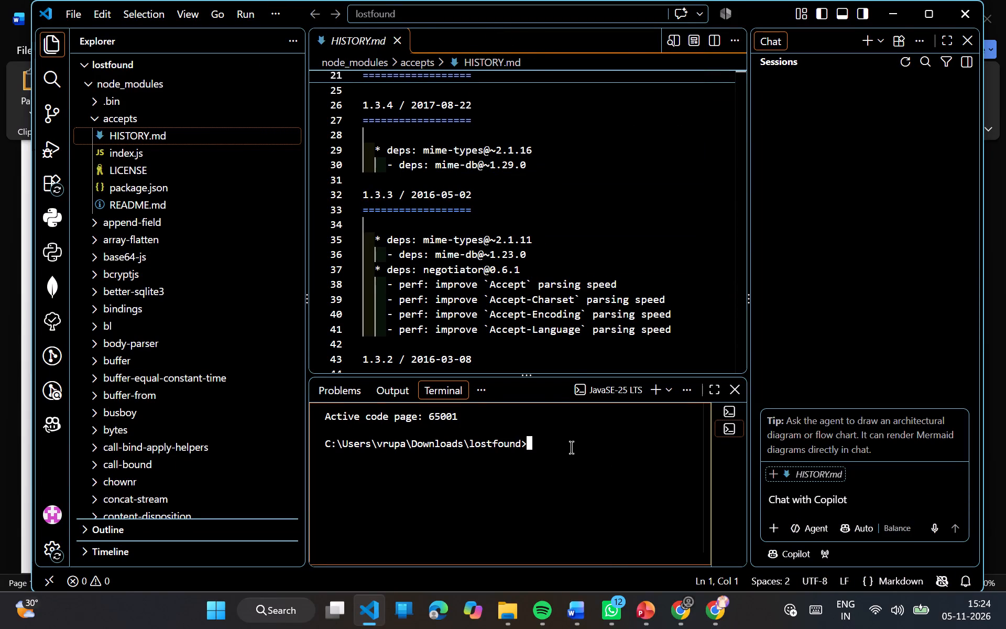
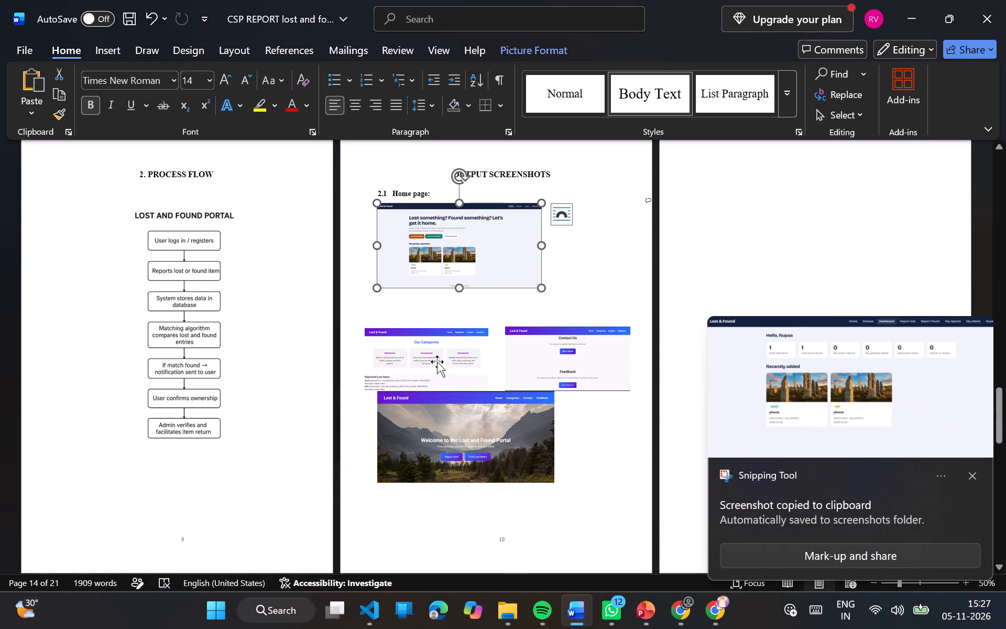
Paste the captured Lost & Found dashboard screenshot into the report's OUTPUT SCREENSHOTS section.
key("ctrl+v")
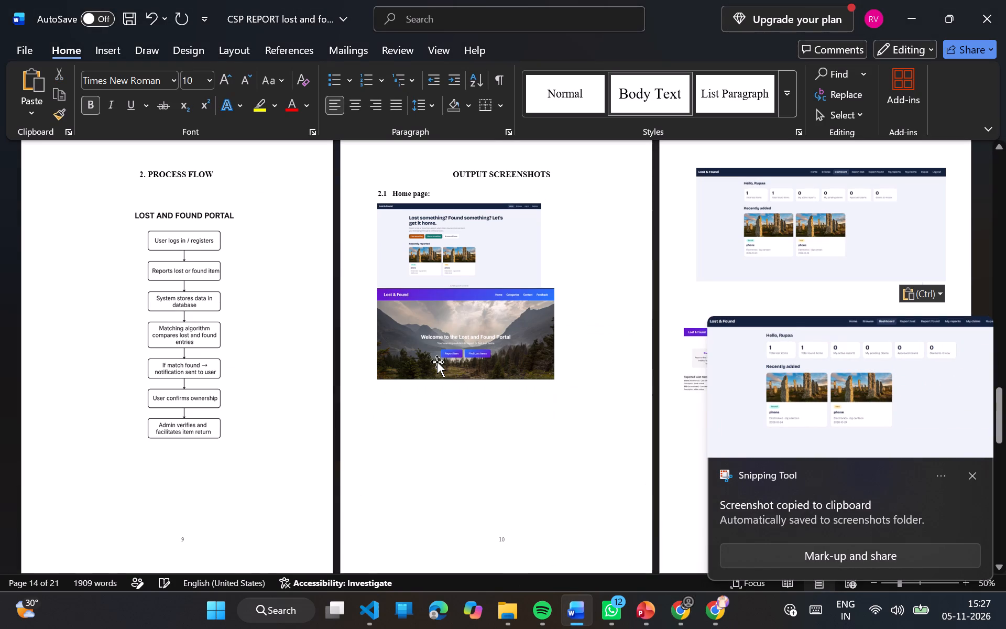
Shrink the "Welcome to the Lost and Found Portal" picture on page 10 proportionally to about three quarters of its width.
left_click(519, 344)
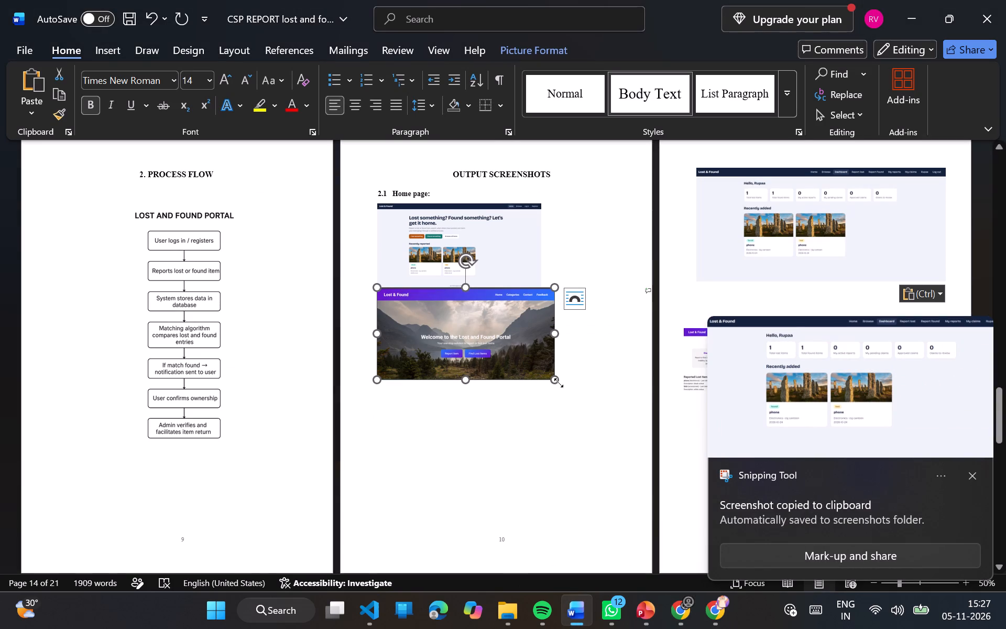
left_click_drag(559, 383, 476, 357)
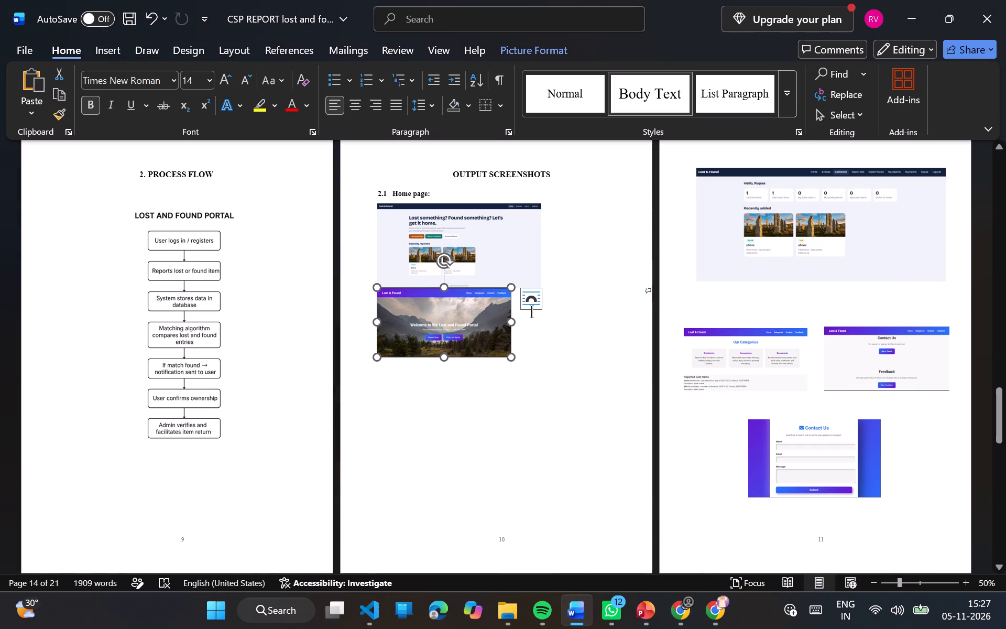
Set the welcome banner picture's text wrapping to Top and Bottom with its position fixed on the page.
left_click(529, 304)
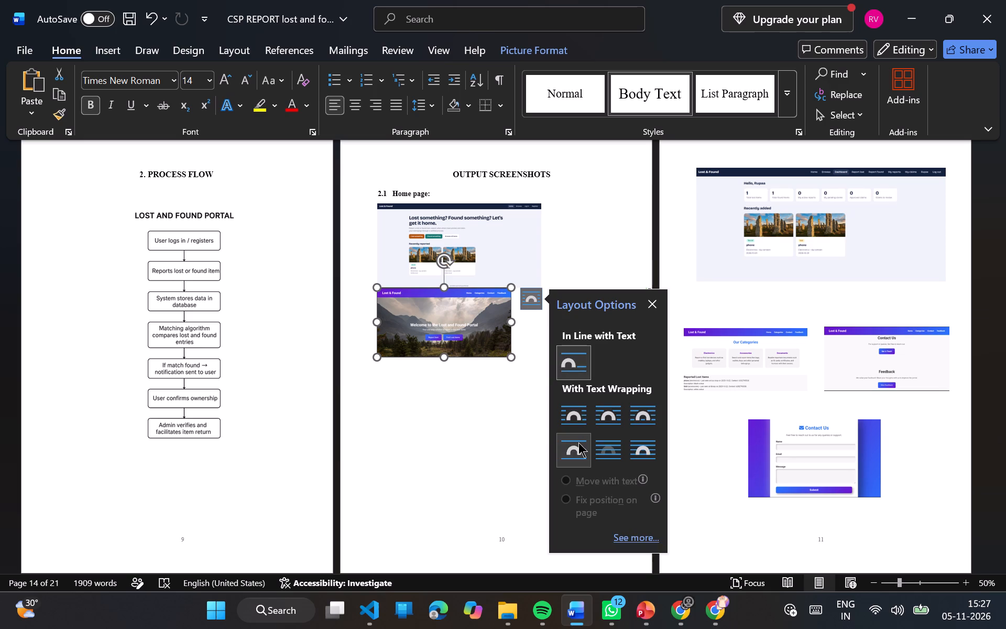
left_click(578, 442)
left_click(566, 499)
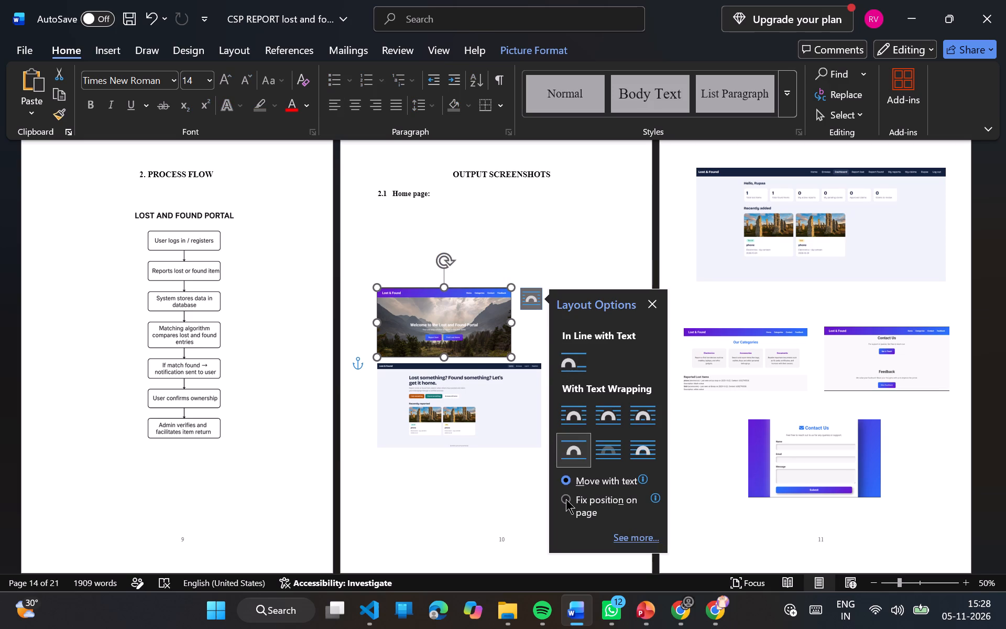
left_click(443, 321)
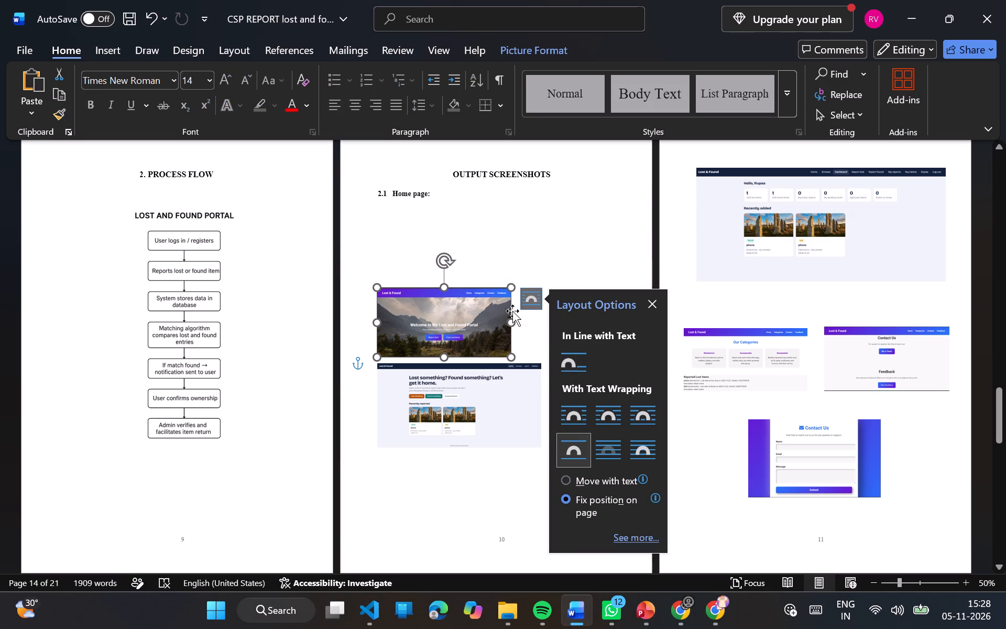
left_click(532, 300)
left_click(531, 298)
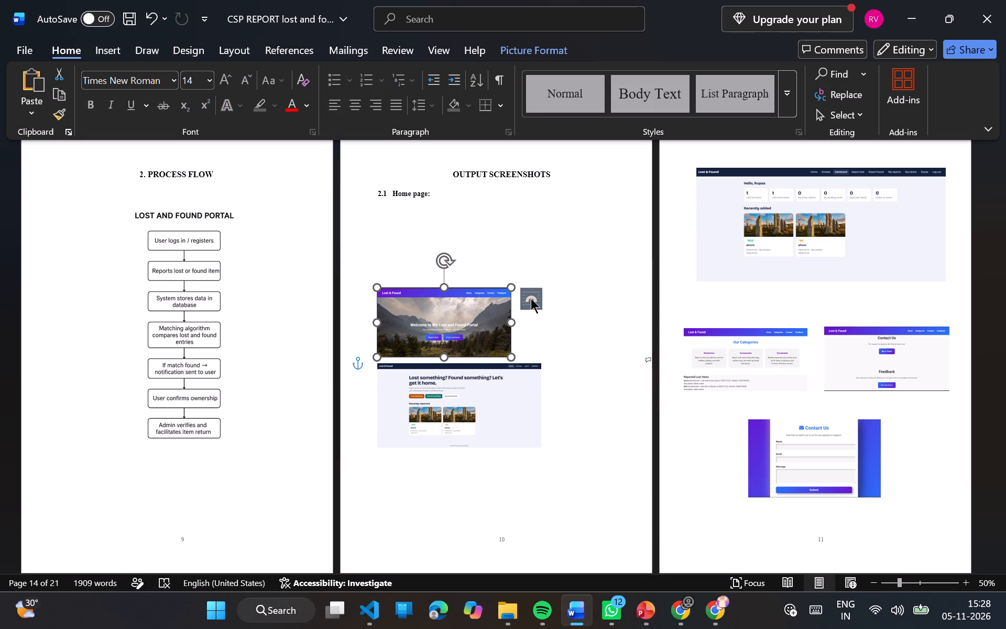
Open the layout options of the "Lost something? Found something?" home page screenshot on page 10.
left_click(490, 425)
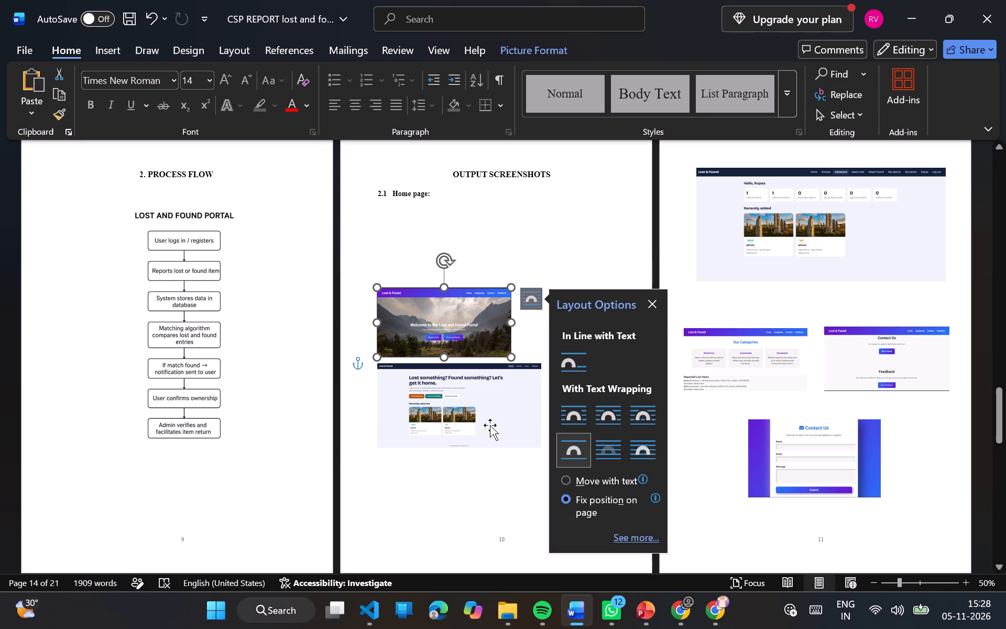
left_click(559, 379)
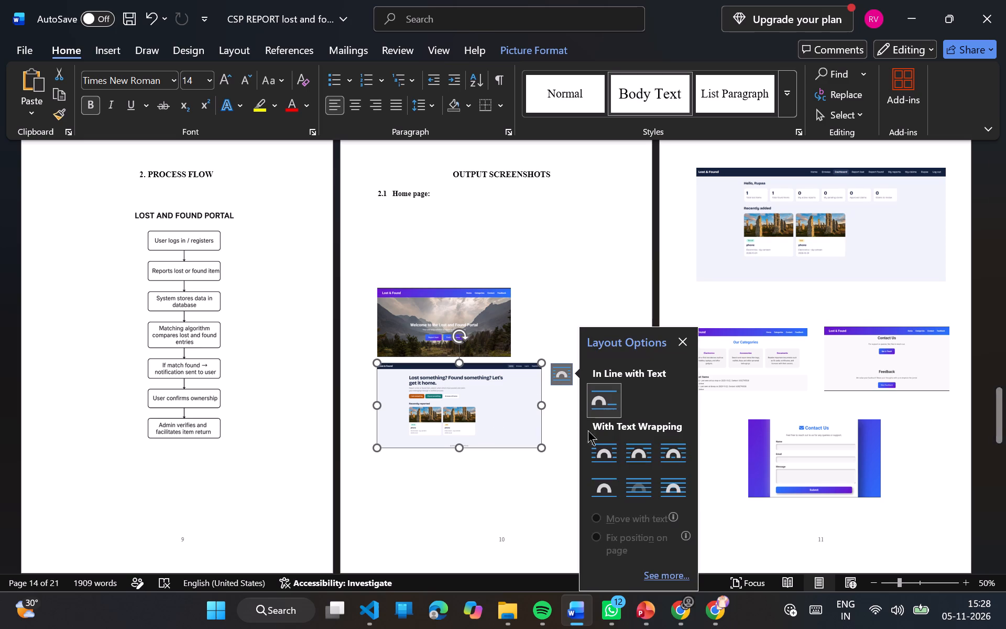
Set the "Lost something? Found something?" screenshot's text wrapping to Top and Bottom with its position fixed on the page.
left_click(600, 487)
left_click(594, 536)
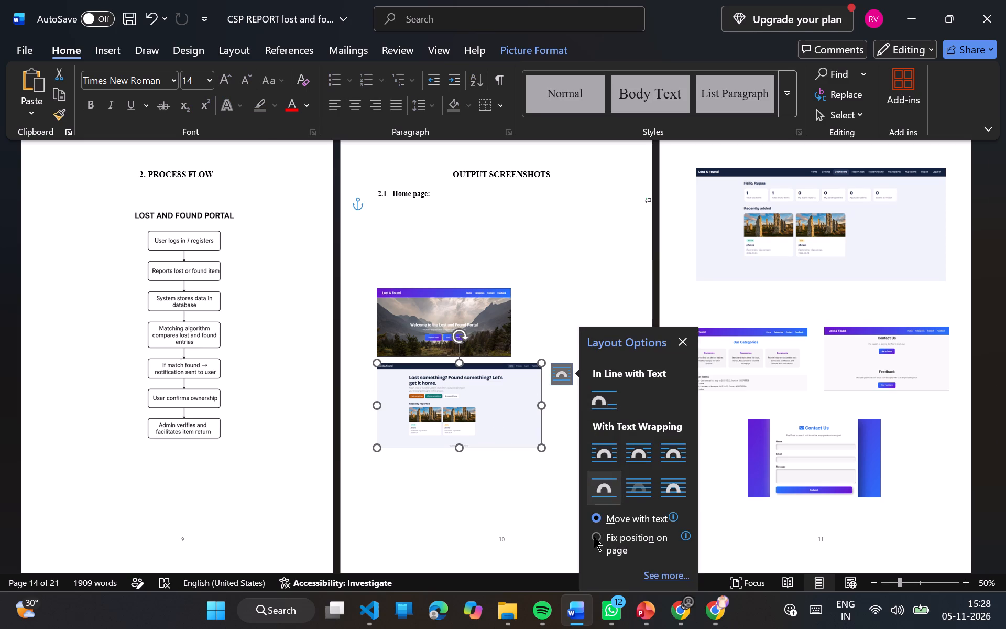
Move the "Lost something? Found something?" screenshot directly beneath the "2.1 Home page:" heading, near the page's left margin.
left_click_drag(457, 417, 497, 260)
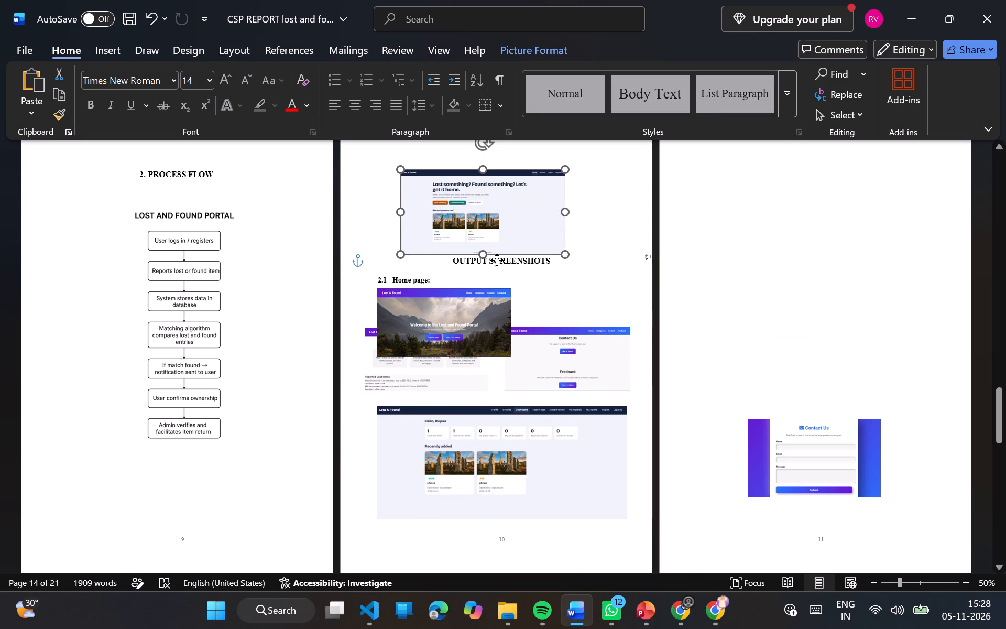
left_click_drag(497, 260, 465, 274)
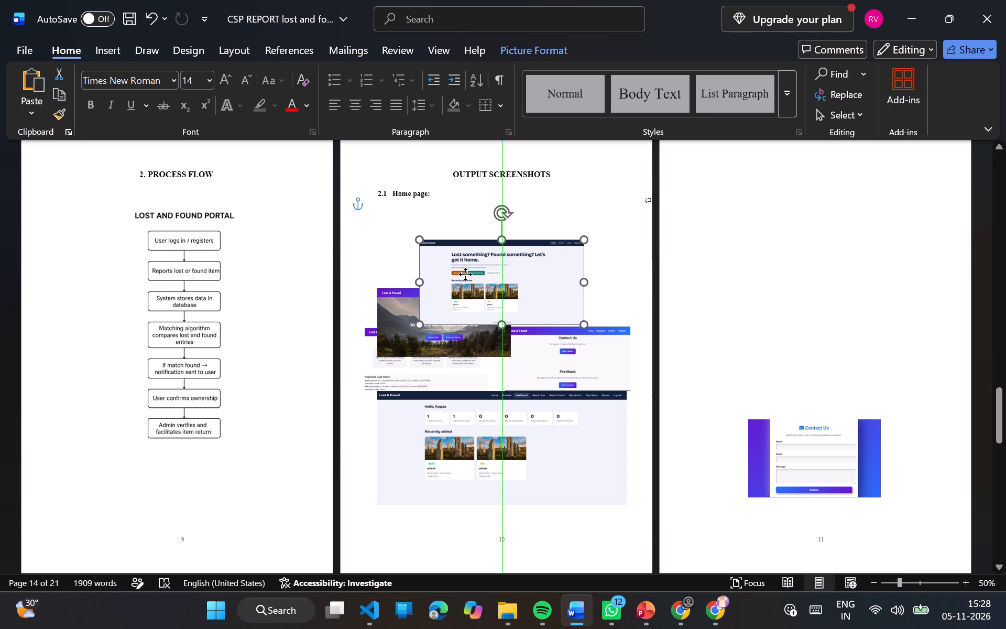
left_click_drag(465, 274, 455, 265)
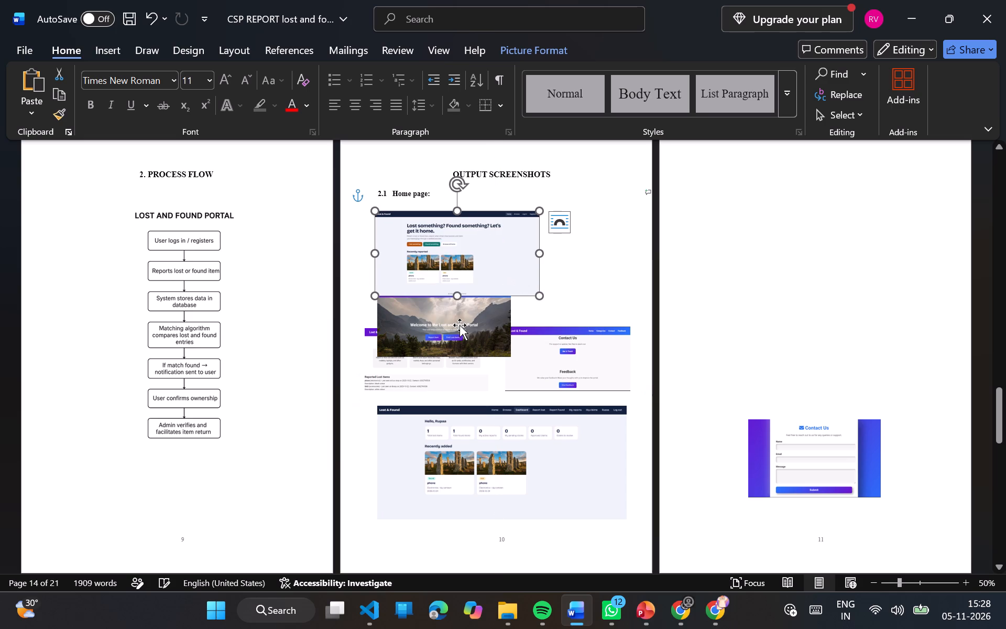
Delete the old welcome banner, "Our Categories" and "Contact Us"/"Feedback" pictures from the OUTPUT SCREENSHOTS page.
left_click(460, 325)
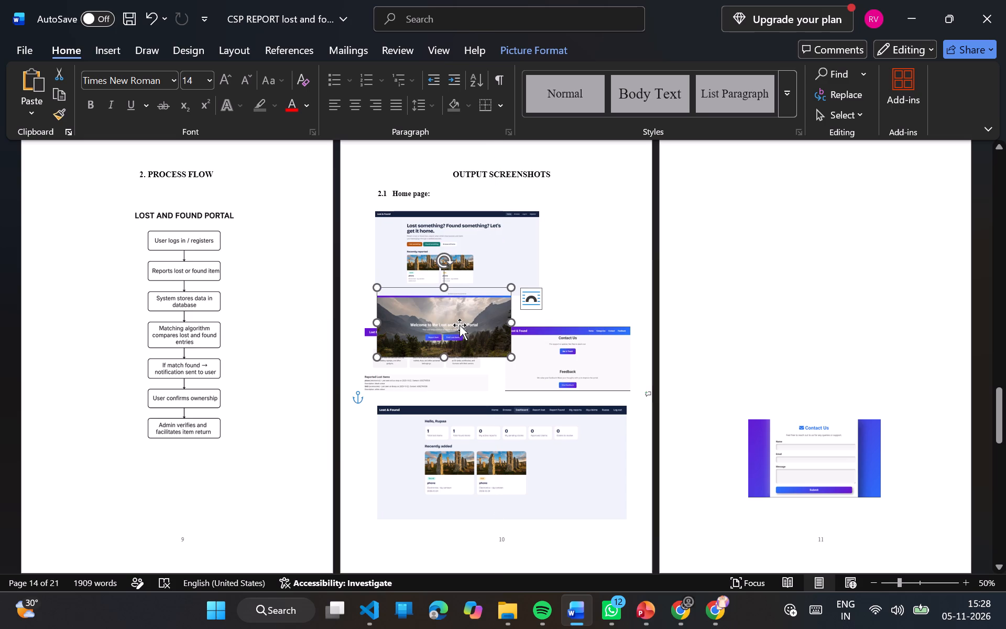
key("Delete")
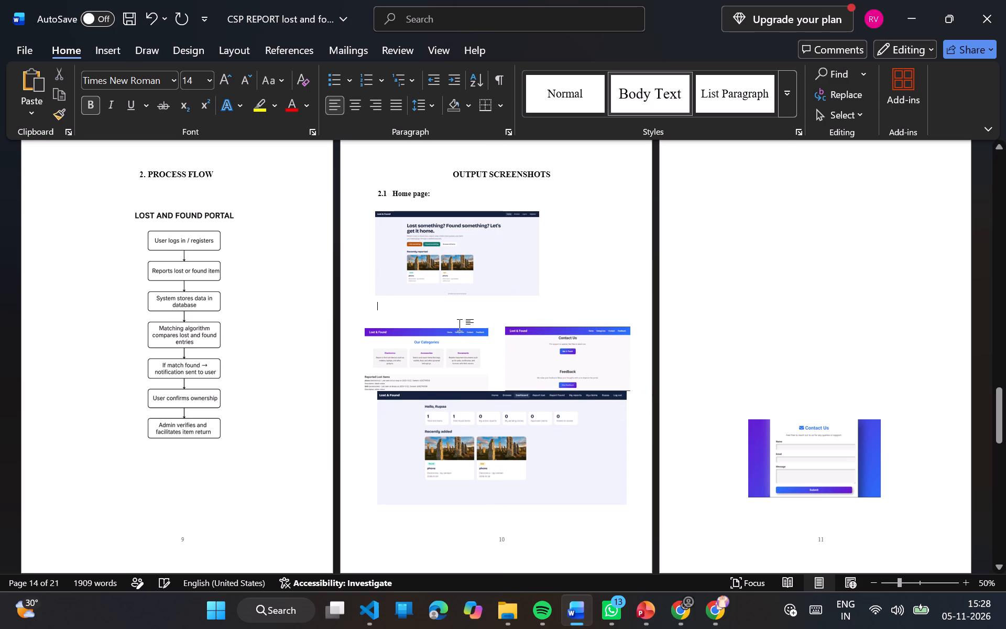
left_click(437, 385)
left_click(542, 362)
key("Delete")
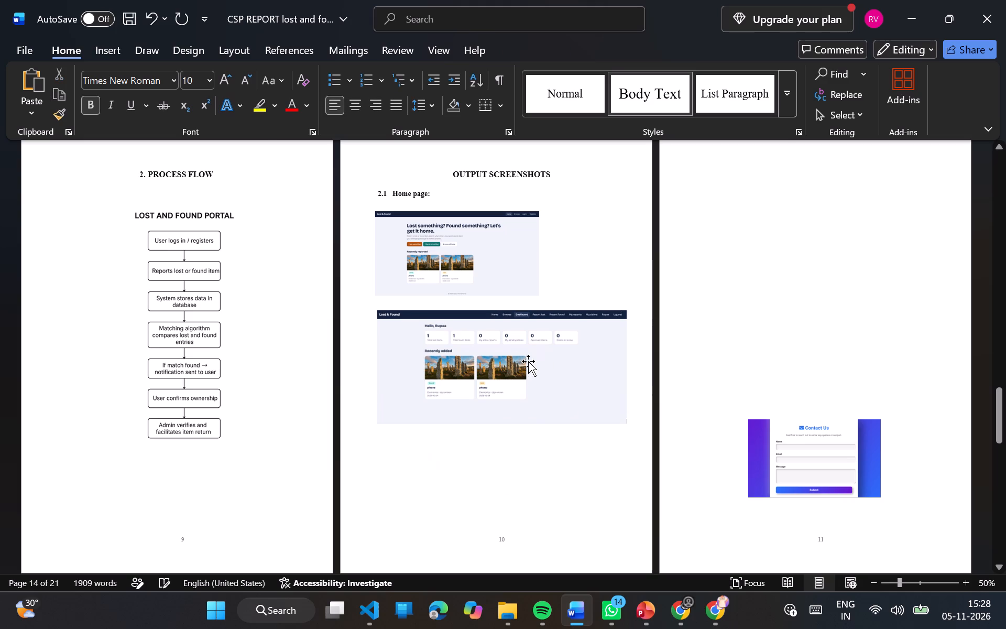
Set the "Recently added" dashboard screenshot's text wrapping to Top and Bottom with its position fixed on the page.
left_click(510, 362)
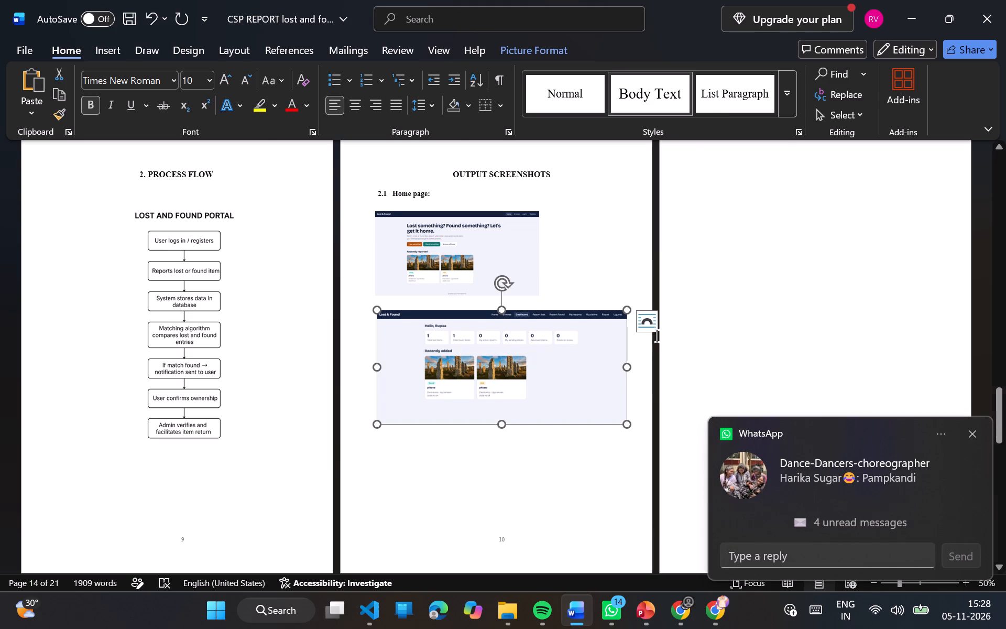
left_click(647, 329)
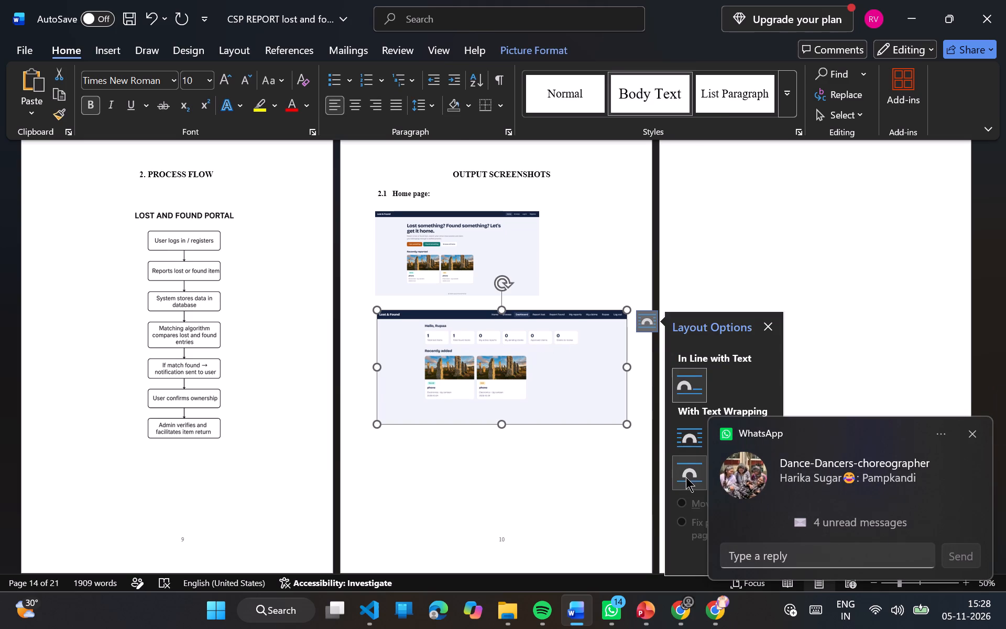
left_click(686, 477)
left_click(684, 522)
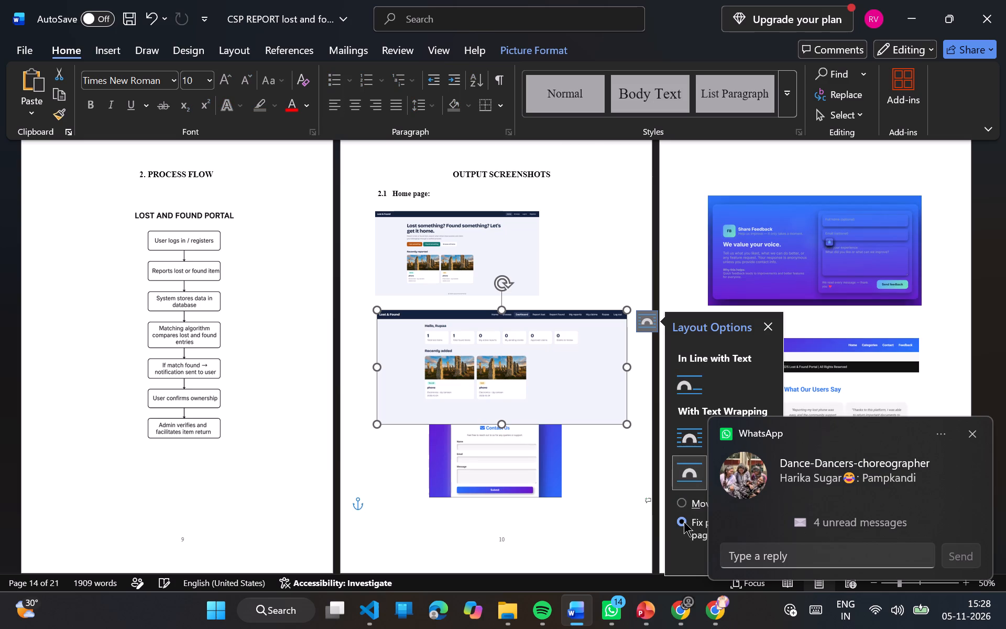
Shrink the dashboard screenshot proportionally to about 70% of its width and position it just below the home page screenshot.
left_click_drag(626, 424, 547, 409)
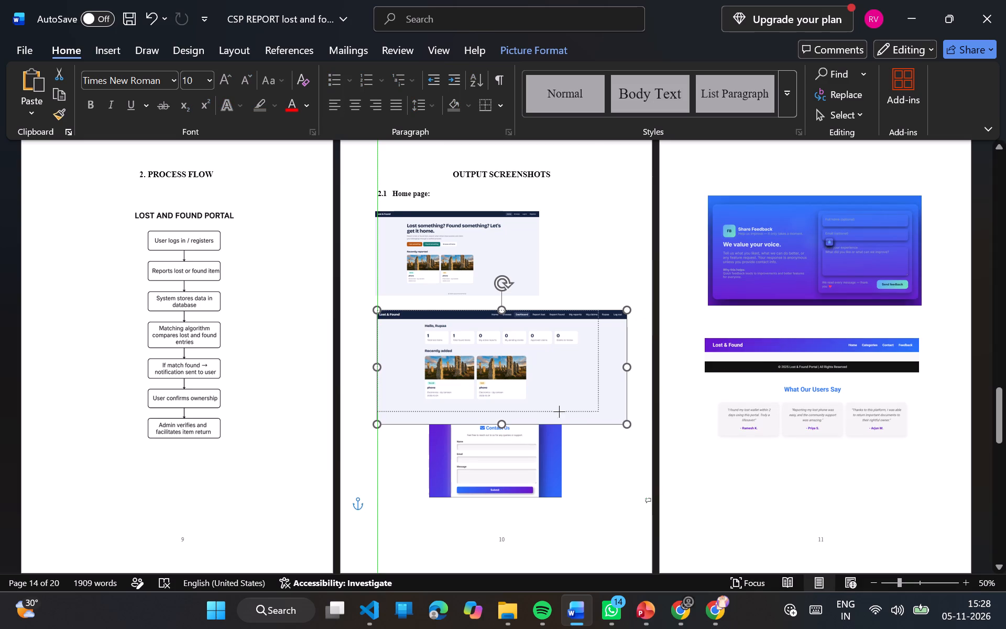
left_click_drag(547, 409, 480, 392)
left_click_drag(458, 360, 454, 367)
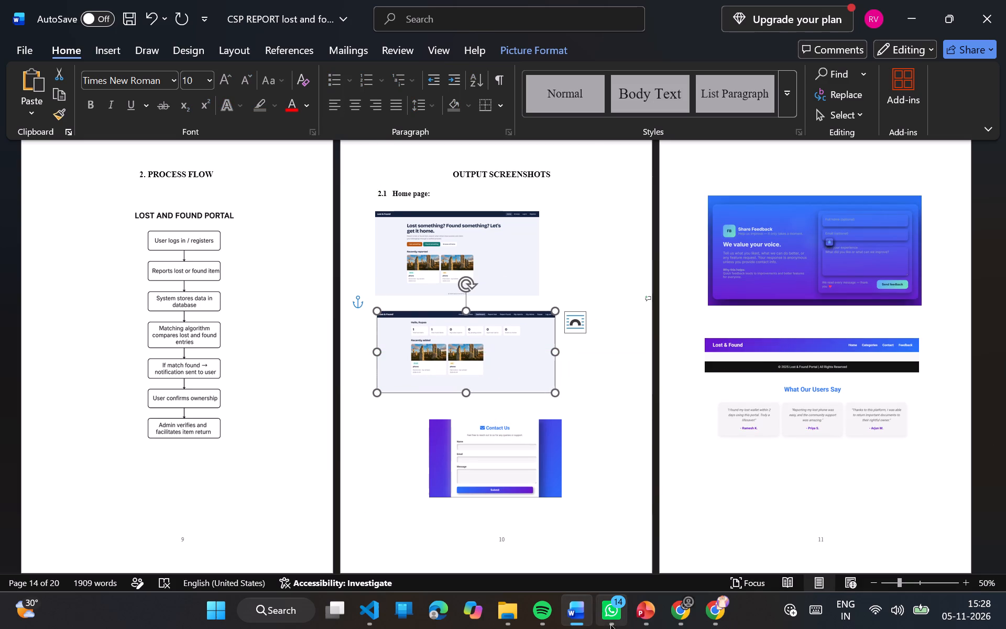
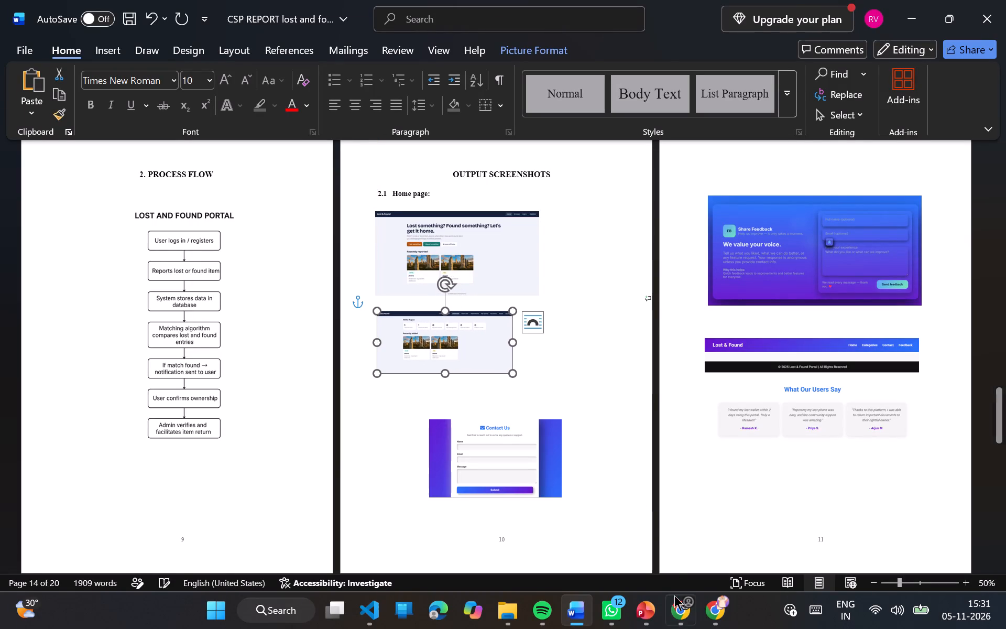
Switch to the Lost & Found Portal dashboard in Chrome.
left_click(681, 615)
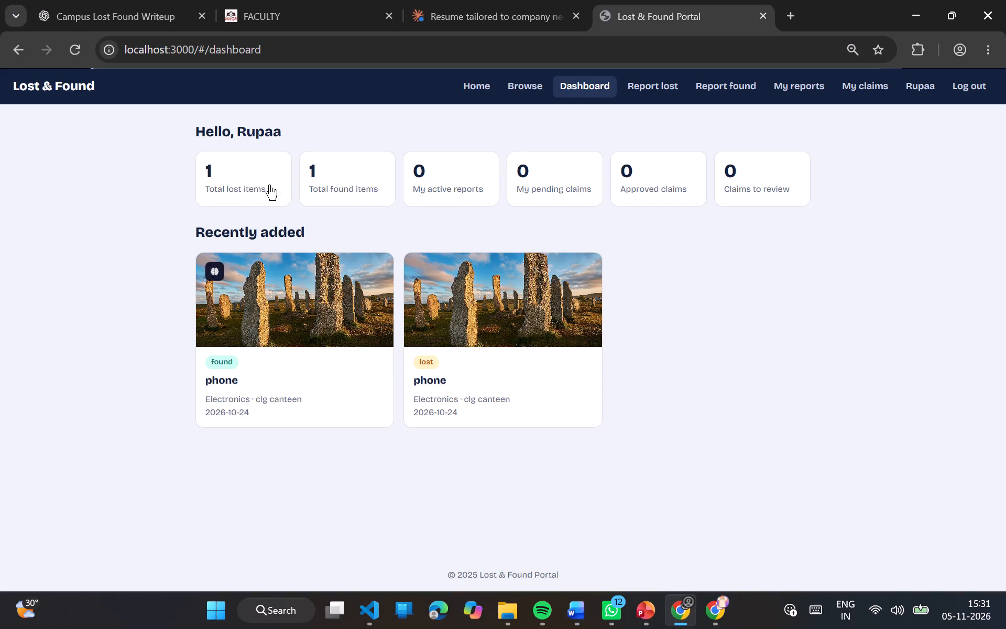
Open the portal's Report lost page, zoom it out to 50%, and capture the whole "Report a lost item" form as a screenshot.
left_click(652, 92)
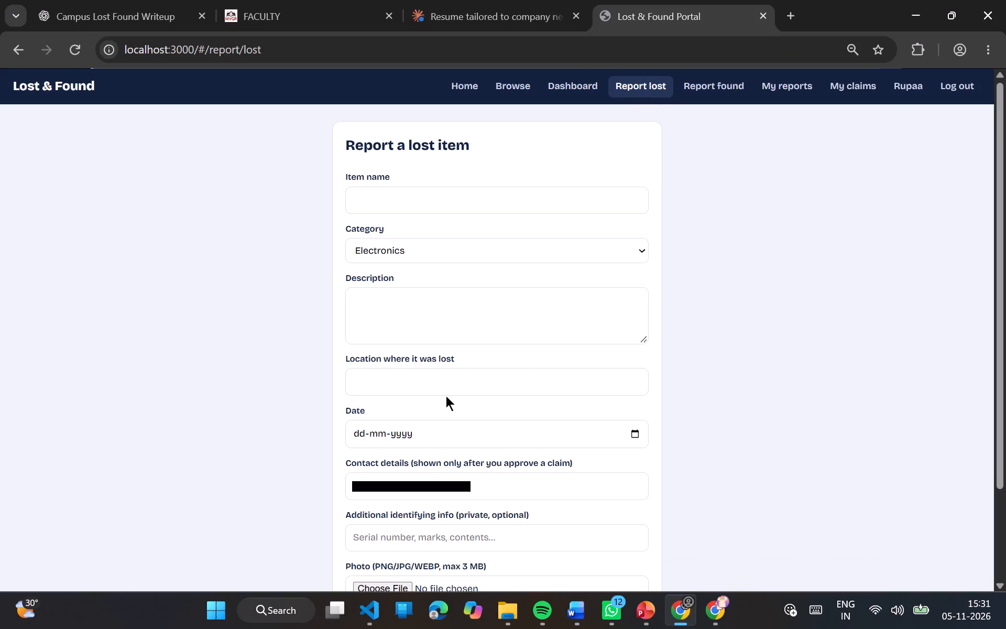
scroll(766, 395, "down", 1)
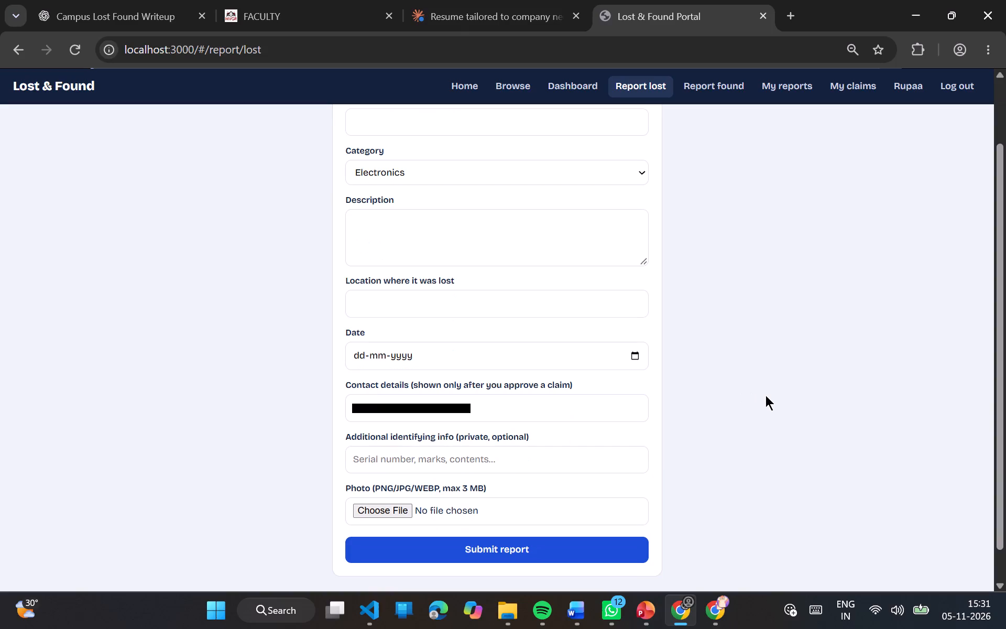
key("ctrl+minus")
key("ctrl+minus")
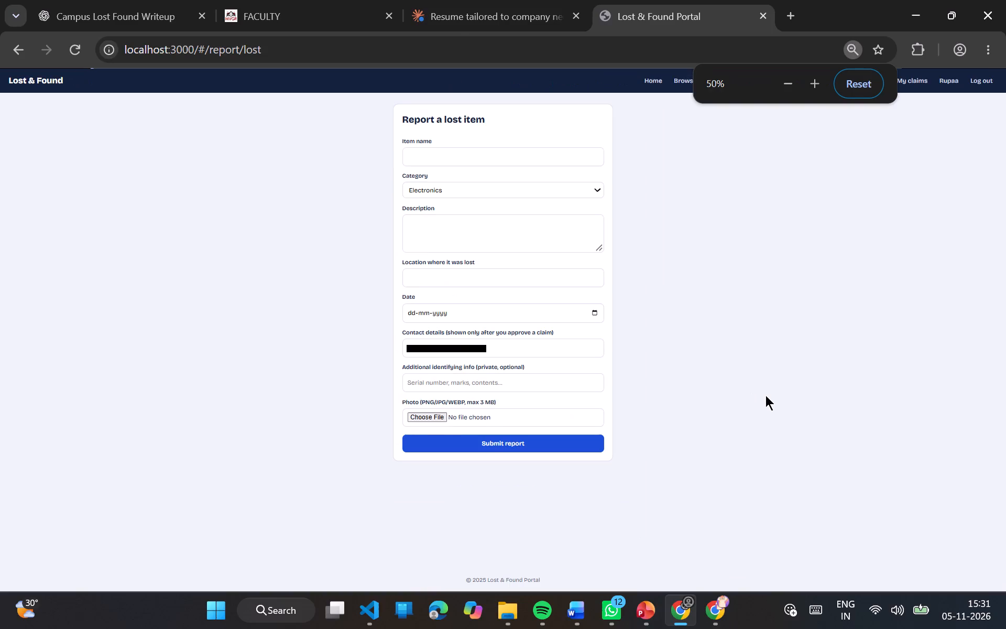
scroll(766, 395, "up", 1)
key("shift+super+s")
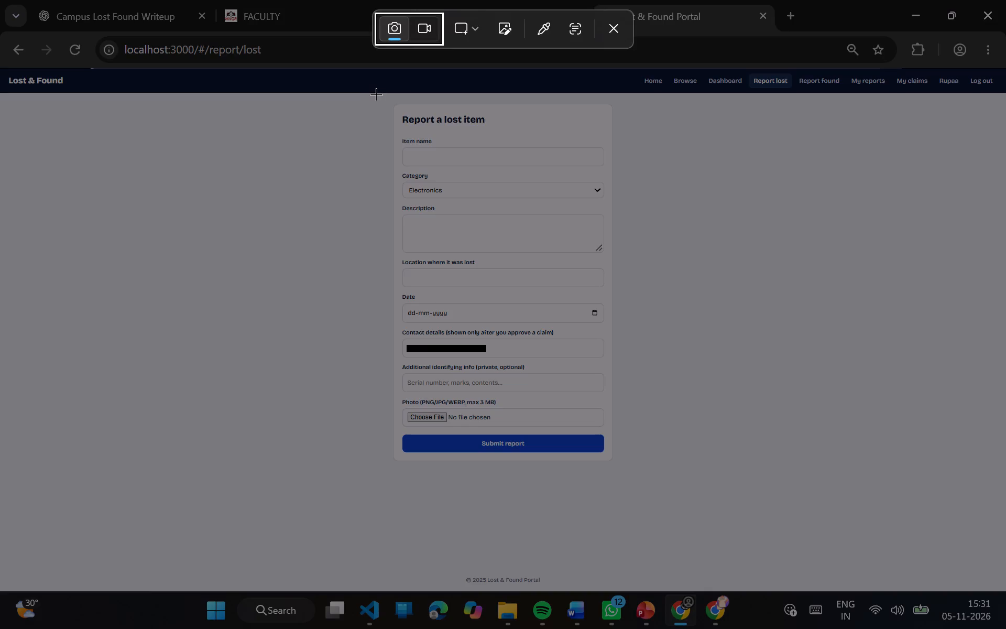
left_click_drag(376, 94, 626, 483)
Switch to the Word report and paste the lost item form screenshot at the Contact Us picture on page 10.
left_click(576, 616)
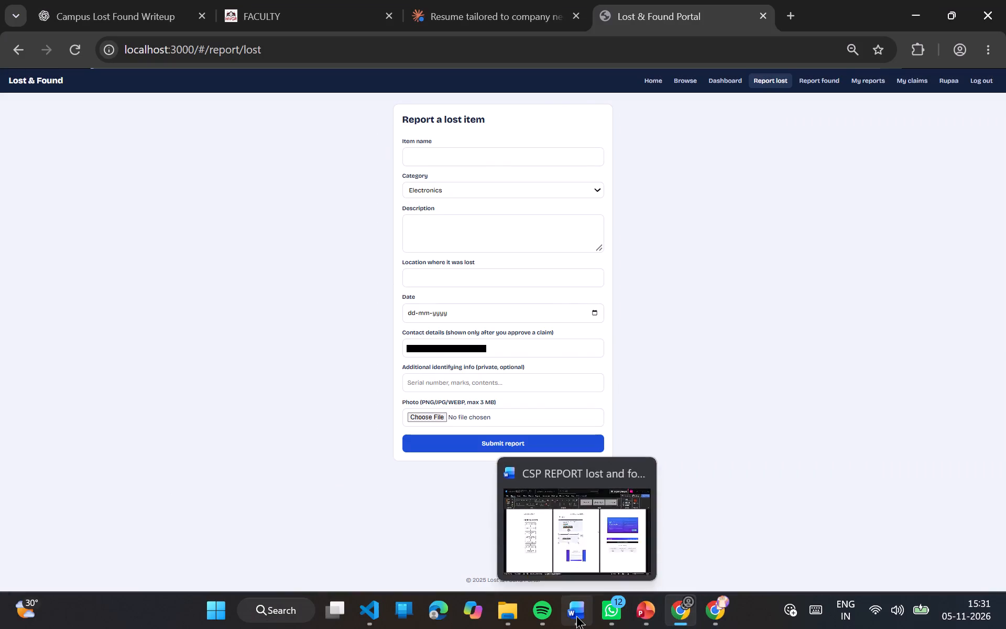
left_click(509, 432)
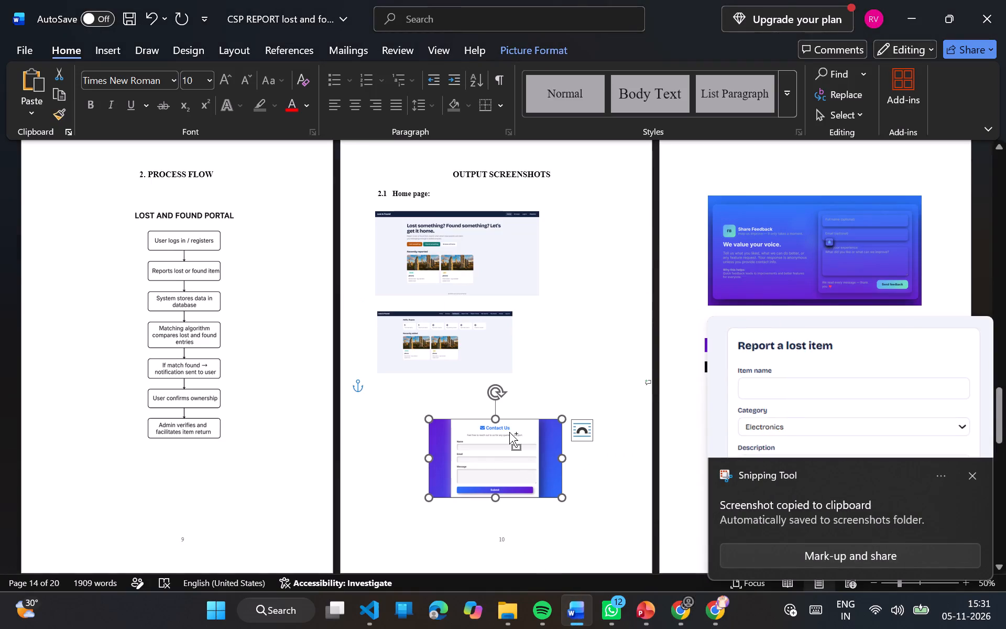
key("ctrl+v")
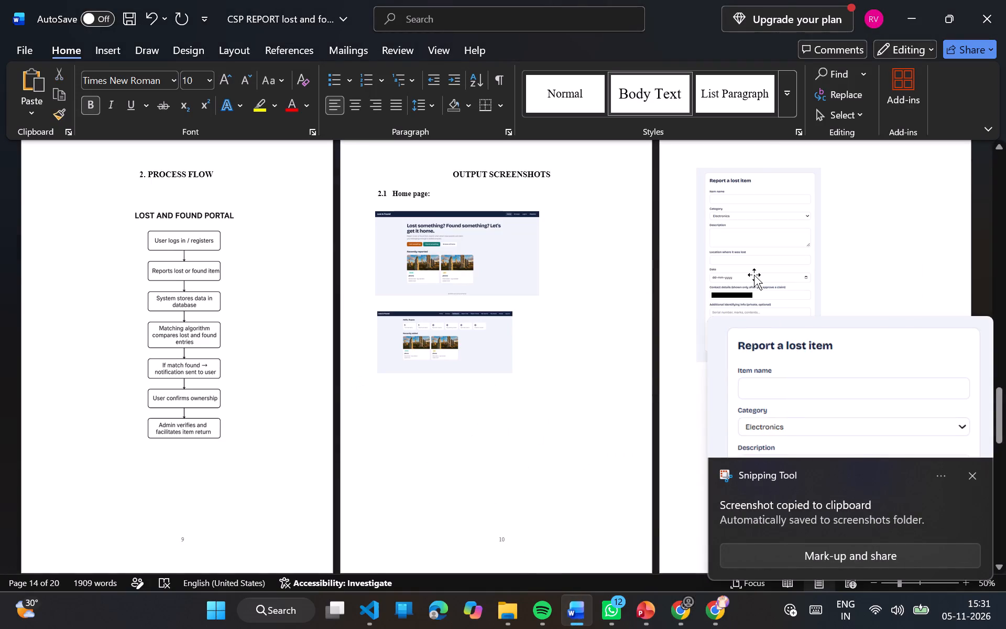
Set the "Report a lost item" picture's text wrapping to Square with its position fixed on the page.
left_click(754, 275)
left_click(846, 182)
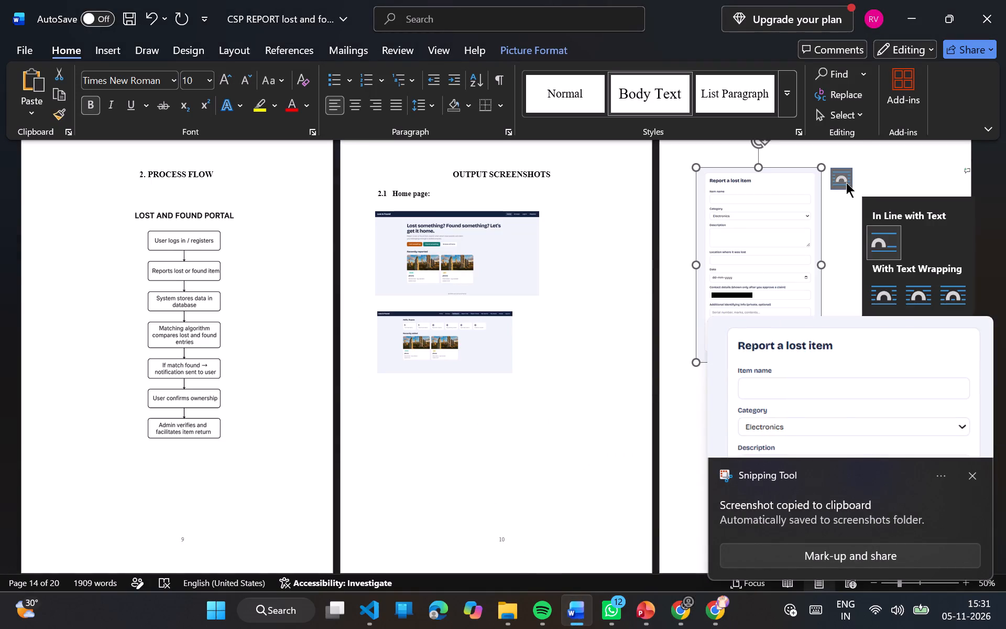
left_click(893, 287)
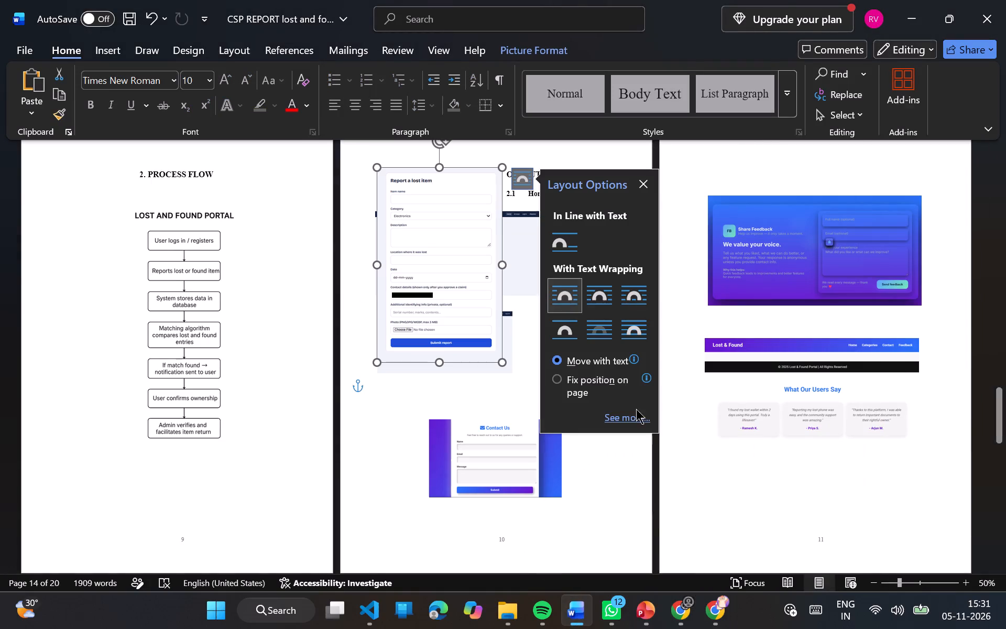
left_click(557, 378)
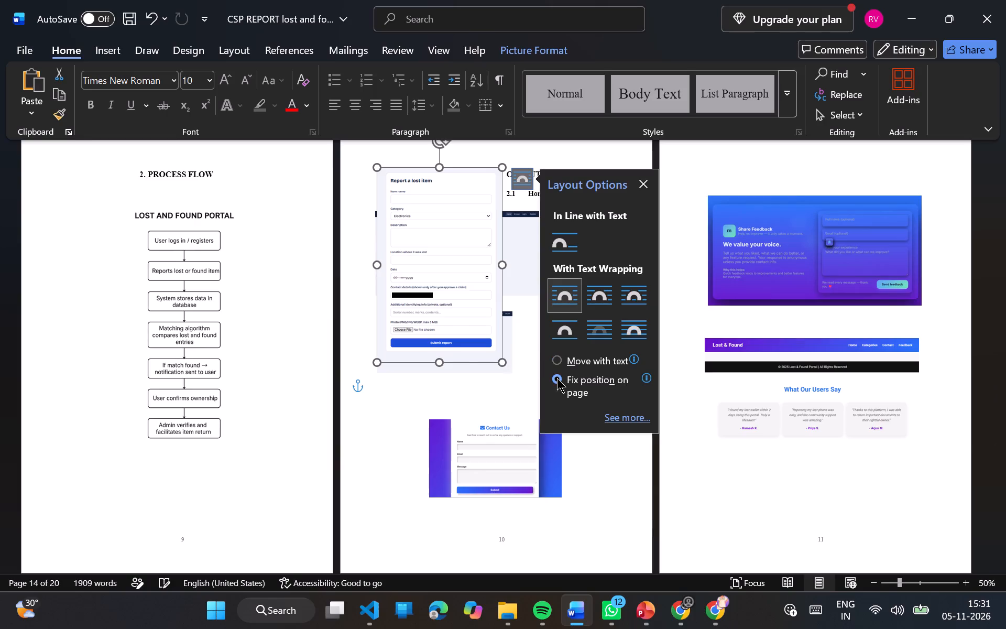
left_click(452, 302)
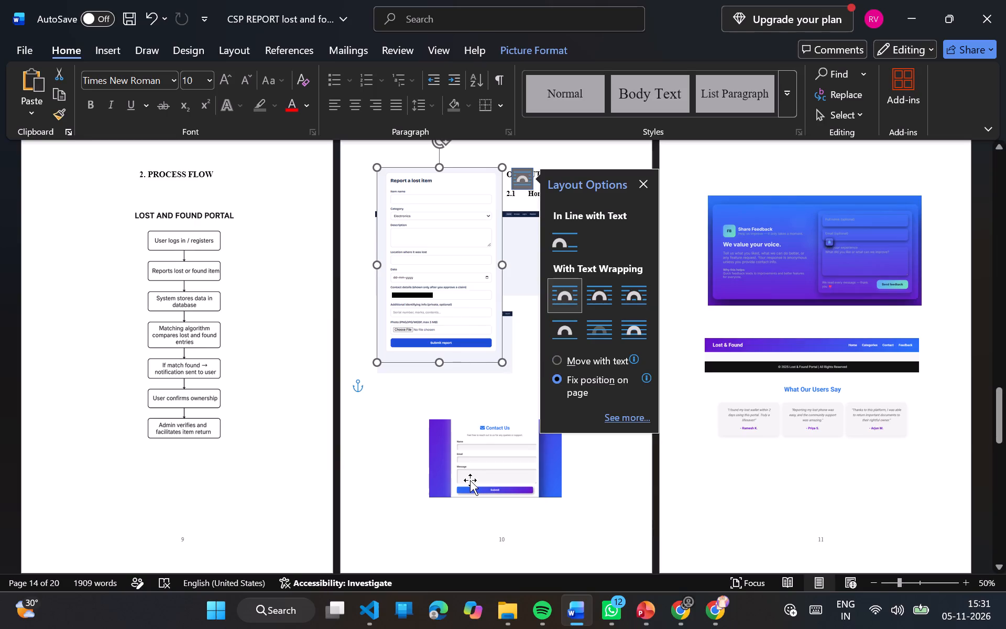
Delete the old Contact Us form picture from page 10.
left_click(482, 456)
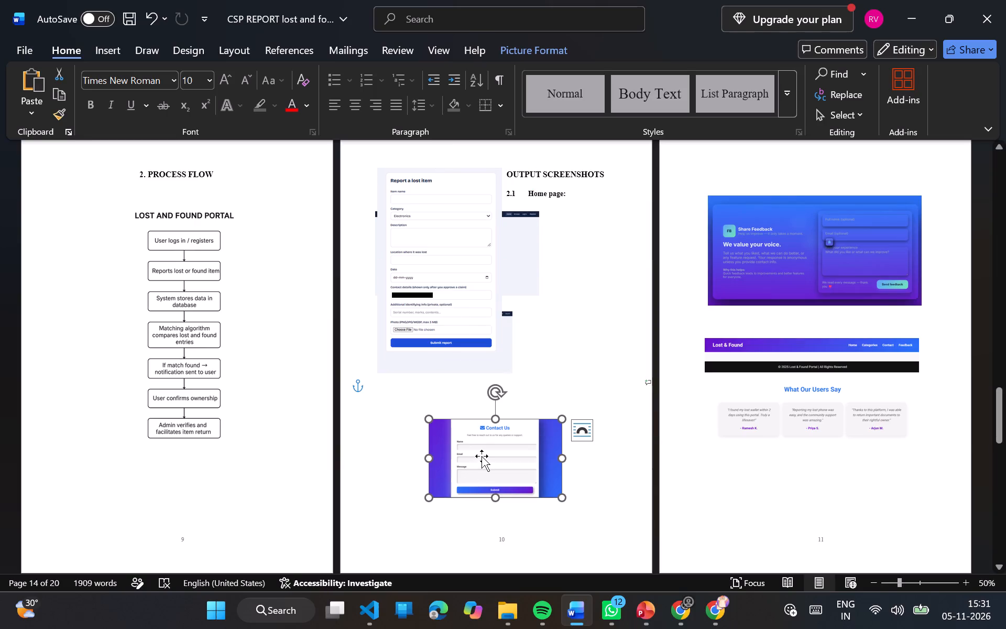
key("Delete")
Shrink the "Report a lost item" picture proportionally to about 70% of its width and place it beneath the dashboard screenshot on page 10.
left_click_drag(431, 285, 577, 486)
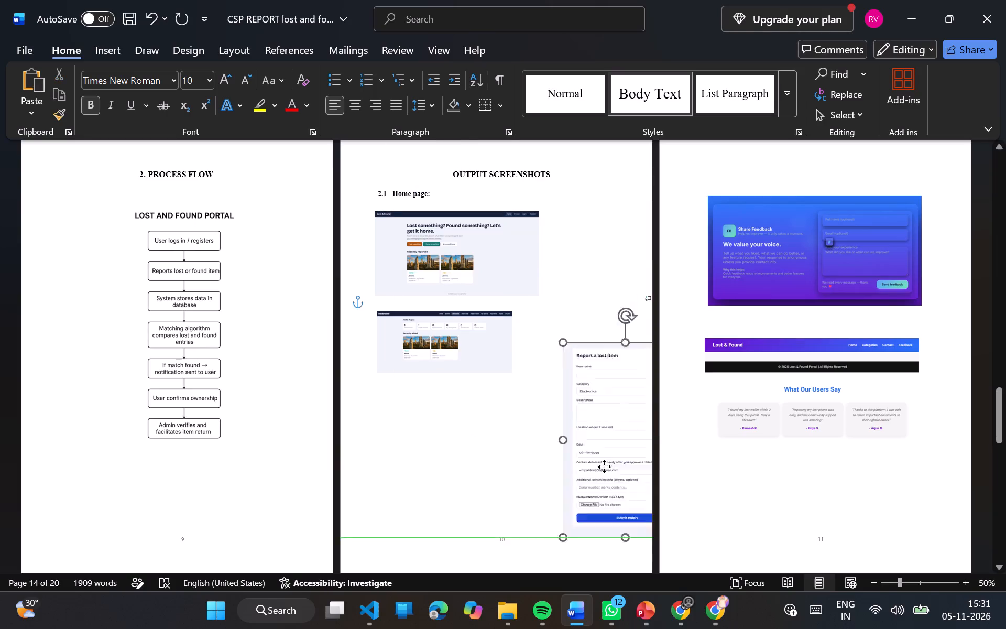
left_click_drag(577, 486, 413, 502)
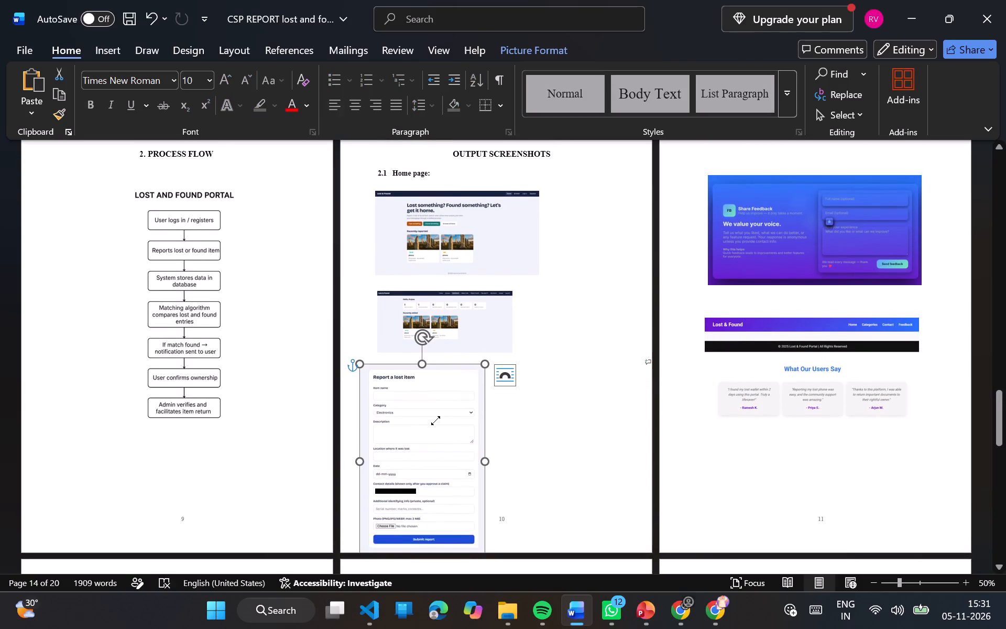
left_click_drag(435, 421, 510, 344)
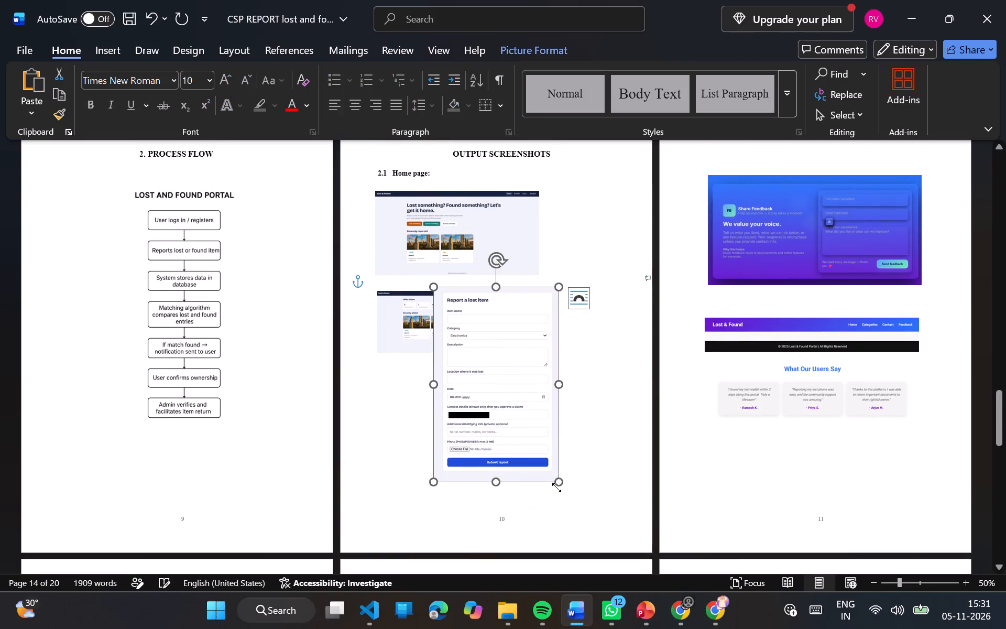
left_click_drag(561, 482, 521, 413)
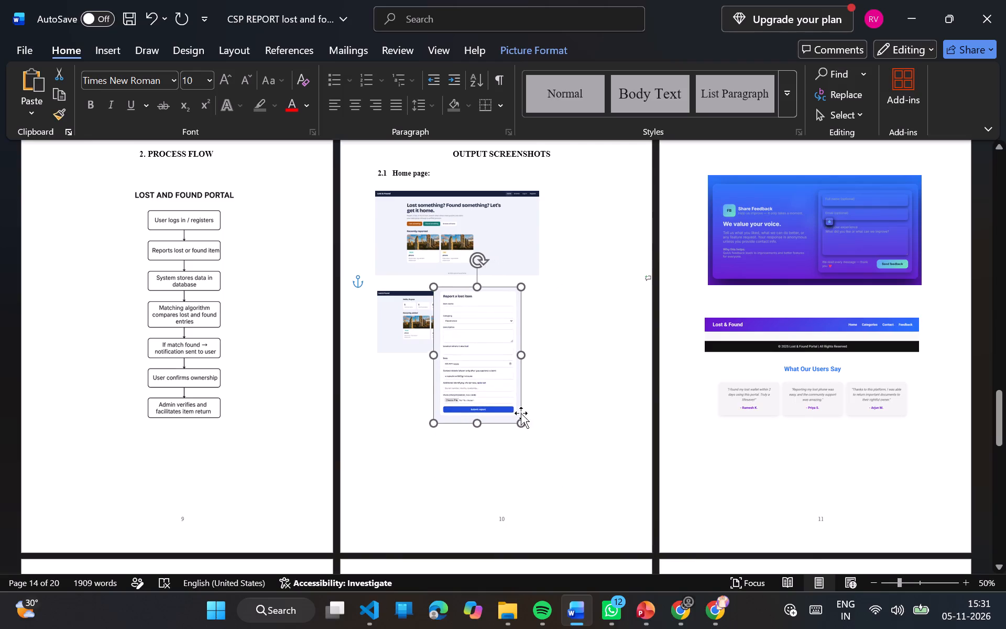
left_click_drag(470, 348, 461, 414)
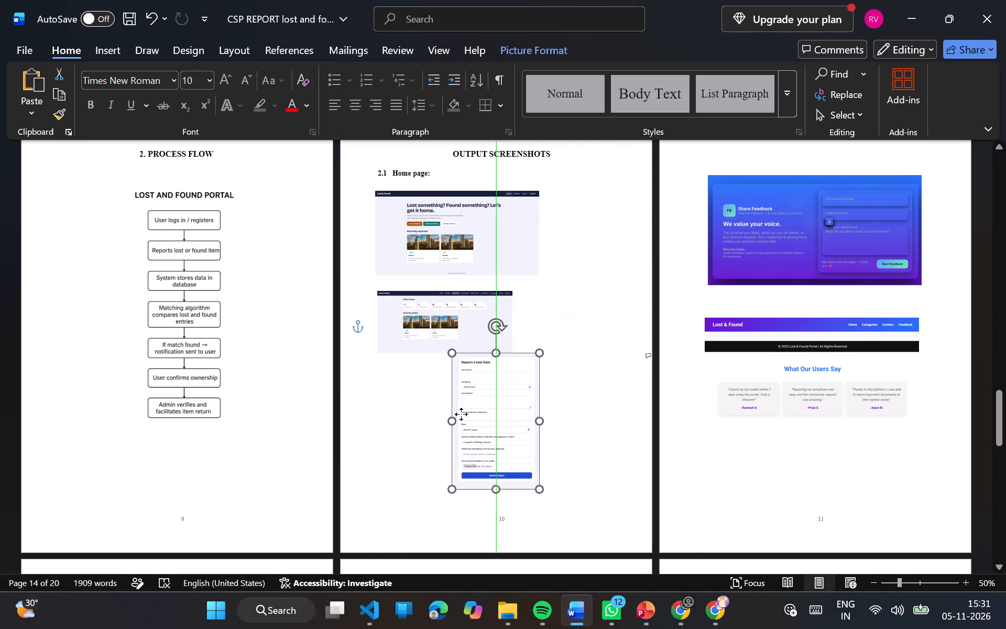
left_click_drag(461, 414, 446, 436)
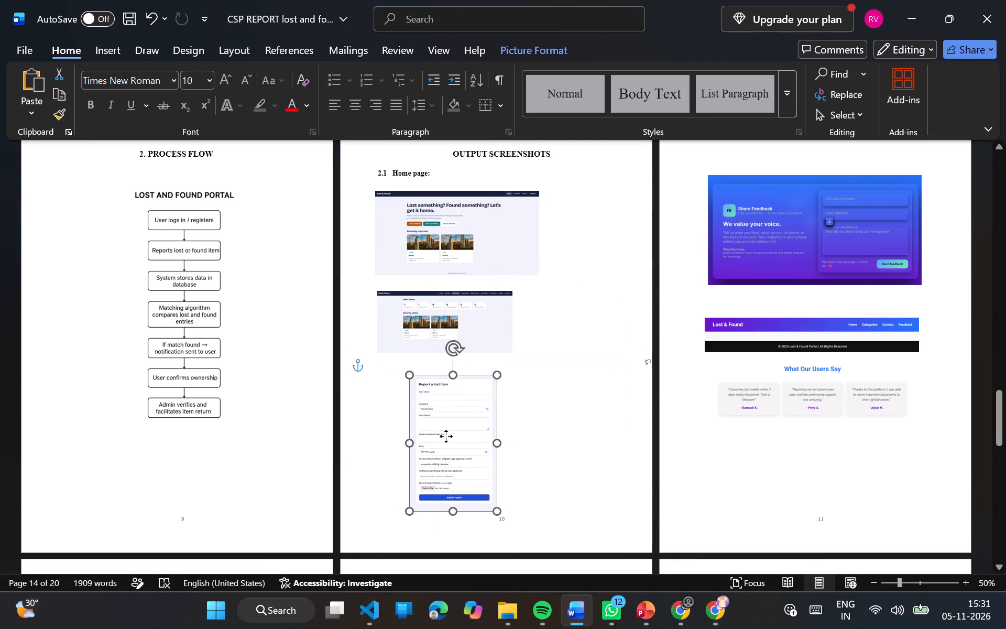
left_click_drag(446, 436, 435, 424)
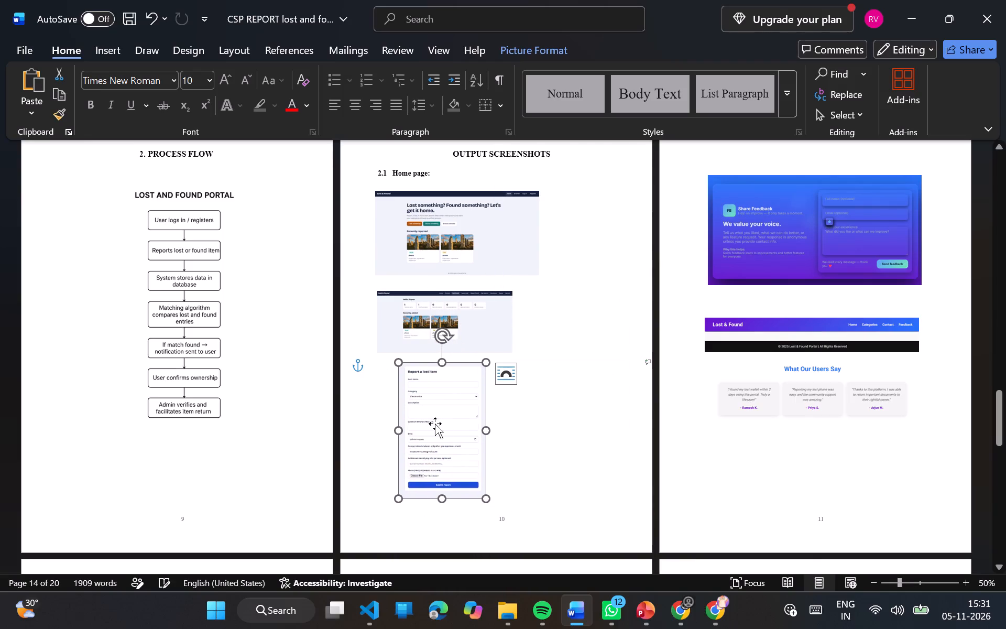
left_click(702, 424)
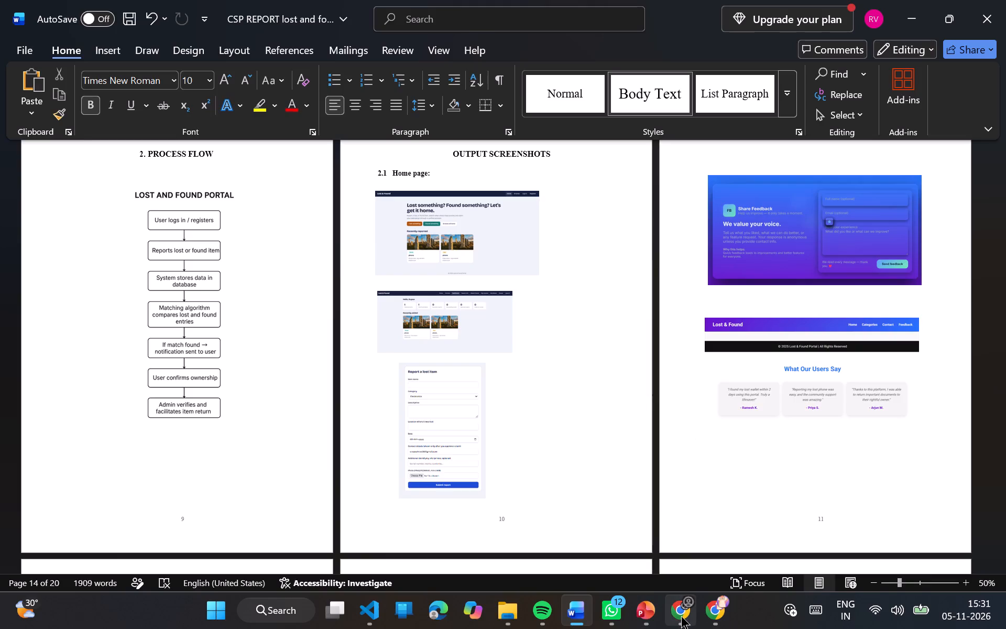
Switch to Chrome, open the portal's Report found page and capture the "Report a found item" form as a screenshot.
left_click(681, 616)
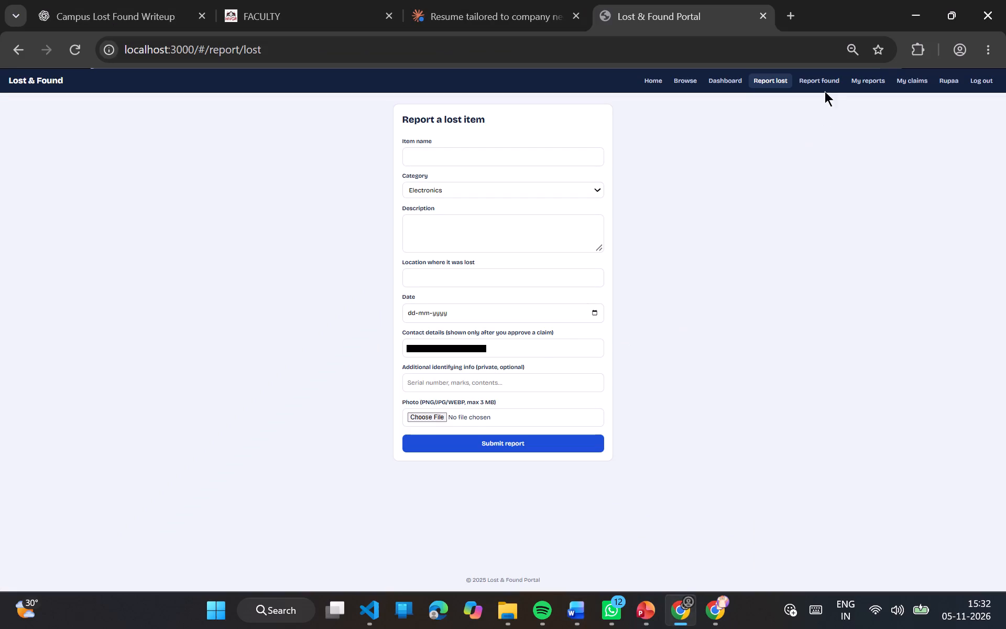
left_click(817, 82)
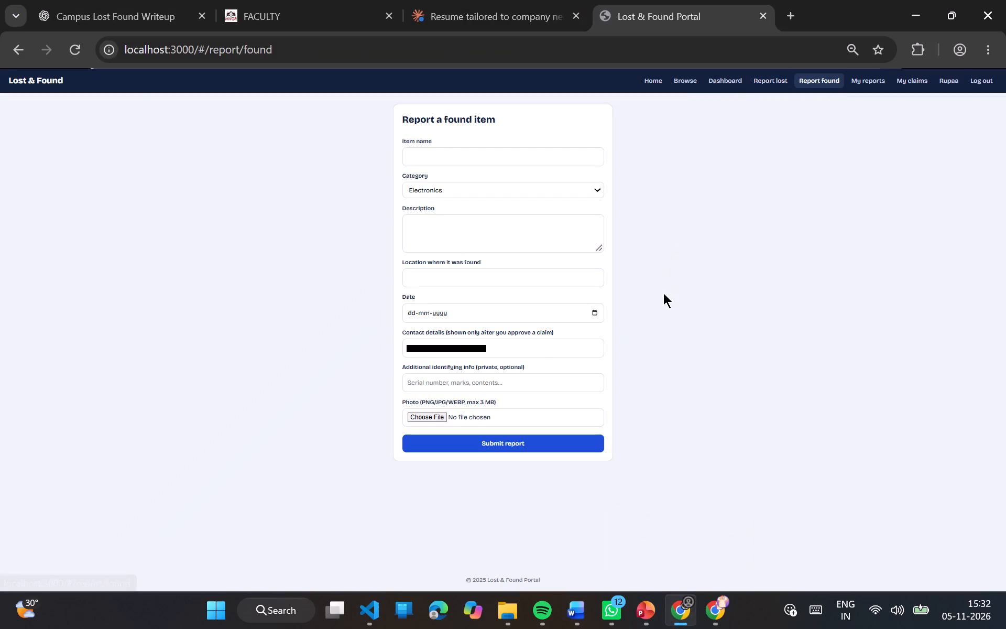
key("shift+super+s")
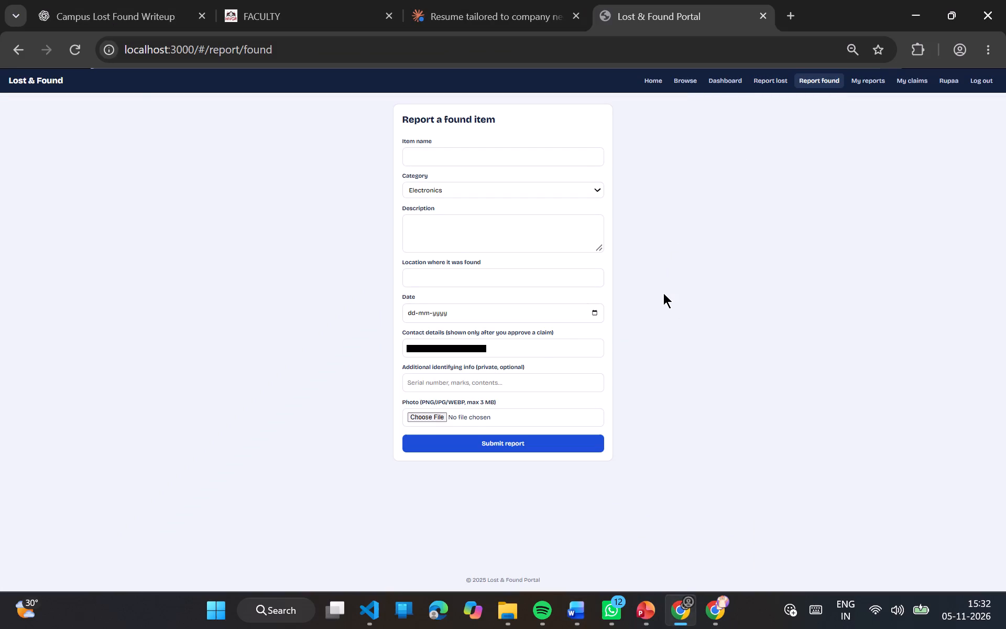
left_click(663, 293)
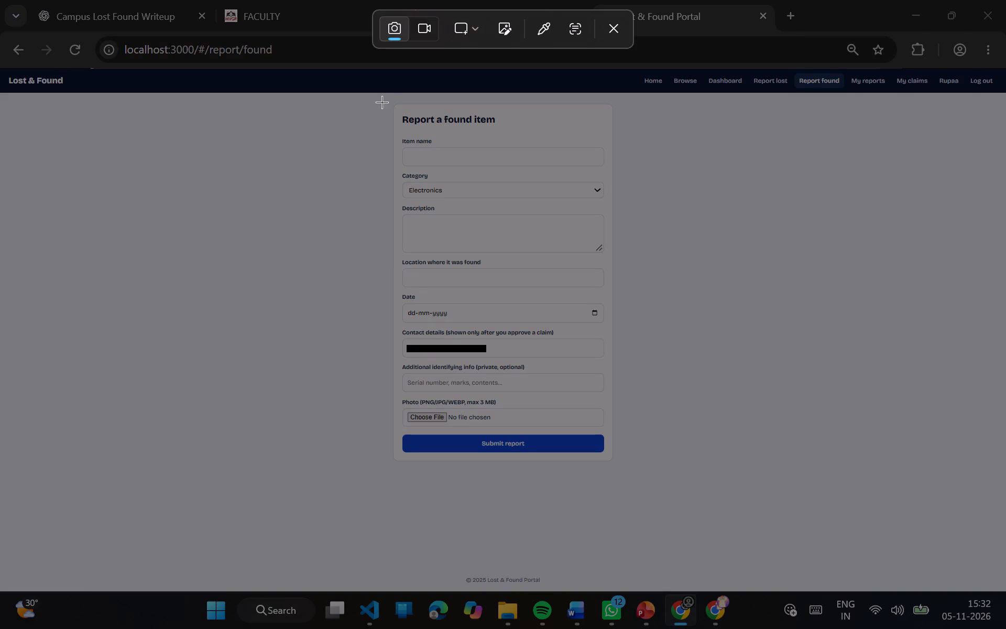
left_click_drag(389, 100, 627, 473)
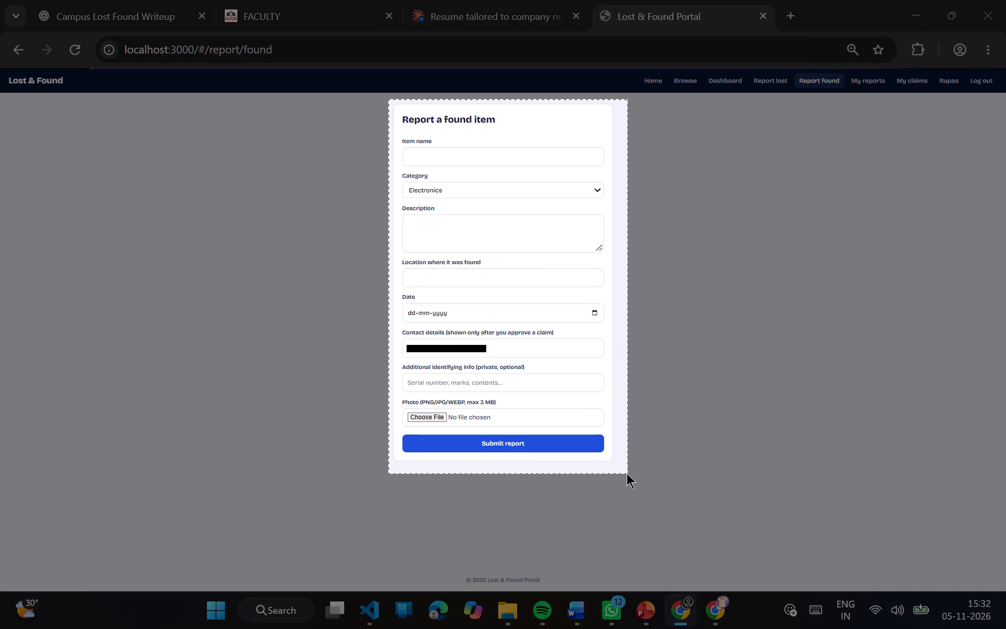
left_click_drag(627, 473, 620, 468)
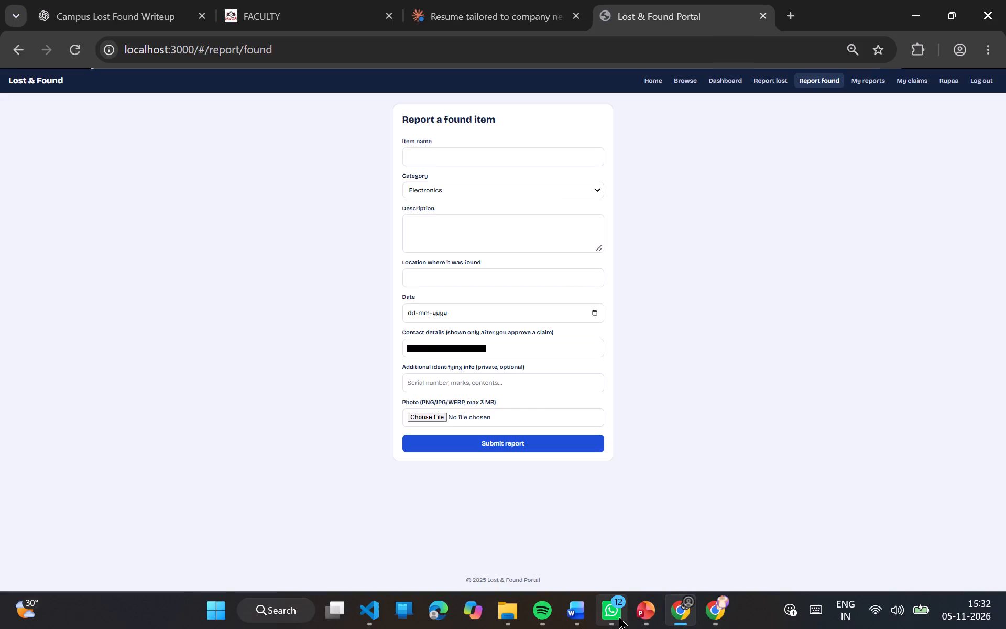
Switch to the Word report and paste the found item form screenshot at the Share Feedback picture on page 11.
left_click(585, 616)
left_click(799, 211)
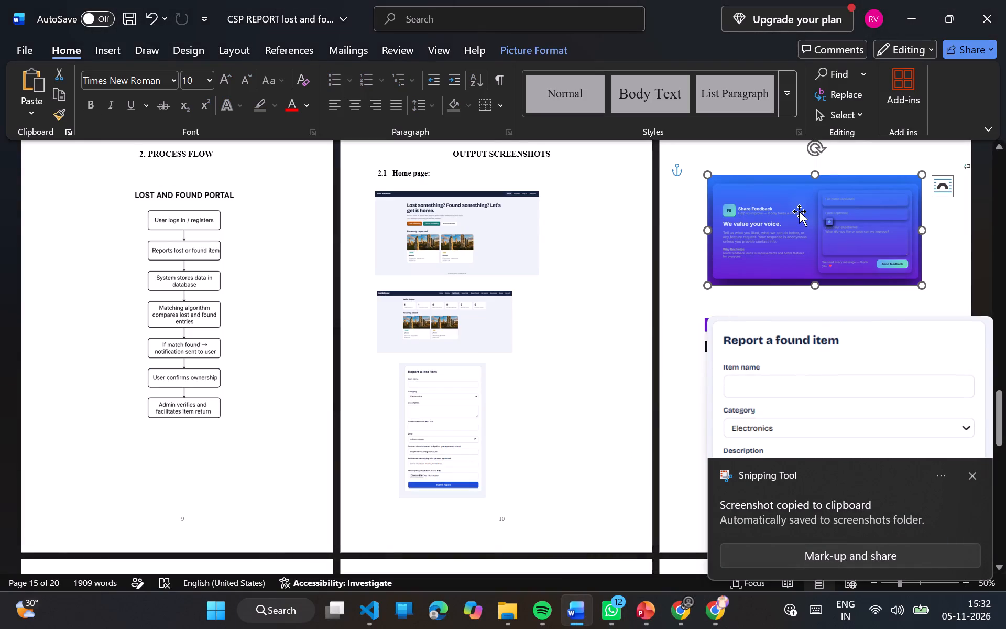
key("ctrl+v")
Delete the old Share Feedback picture from page 11.
left_click(877, 236)
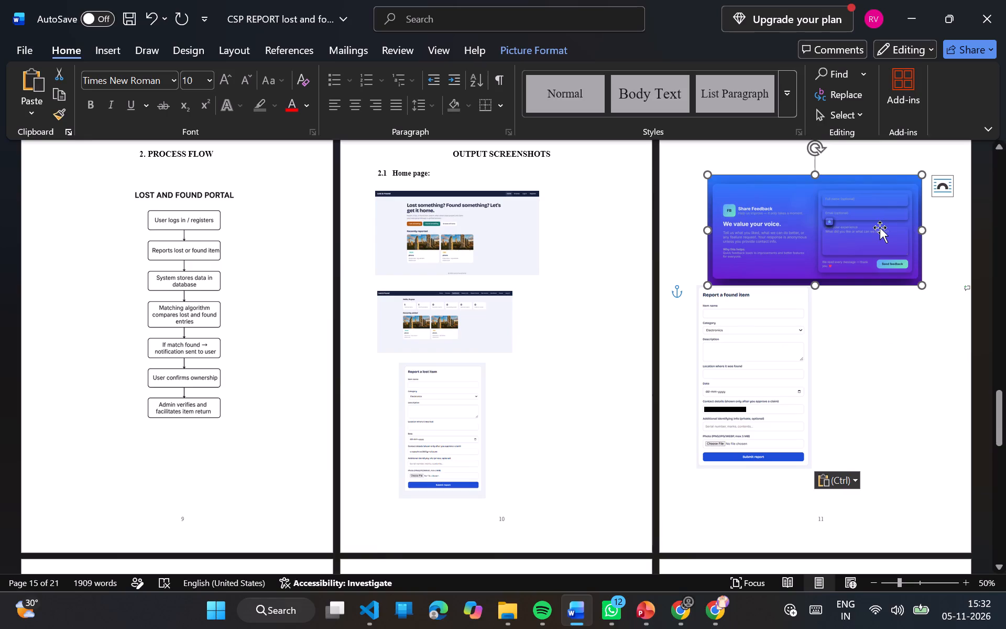
key("Delete")
Set the "Report a found item" picture's text wrapping to Top and Bottom with its position fixed on the page.
left_click(783, 255)
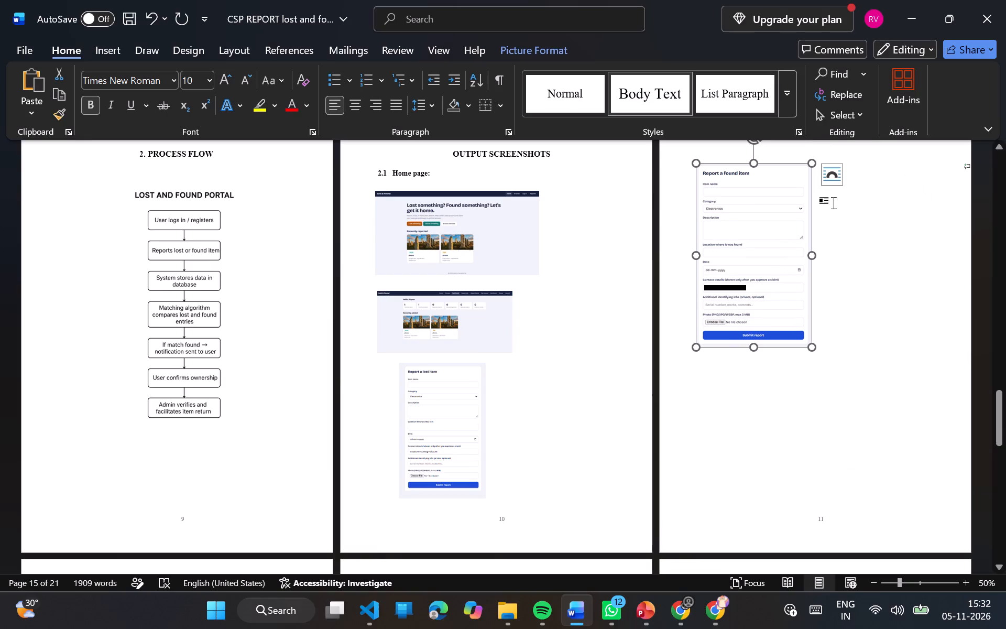
left_click(834, 182)
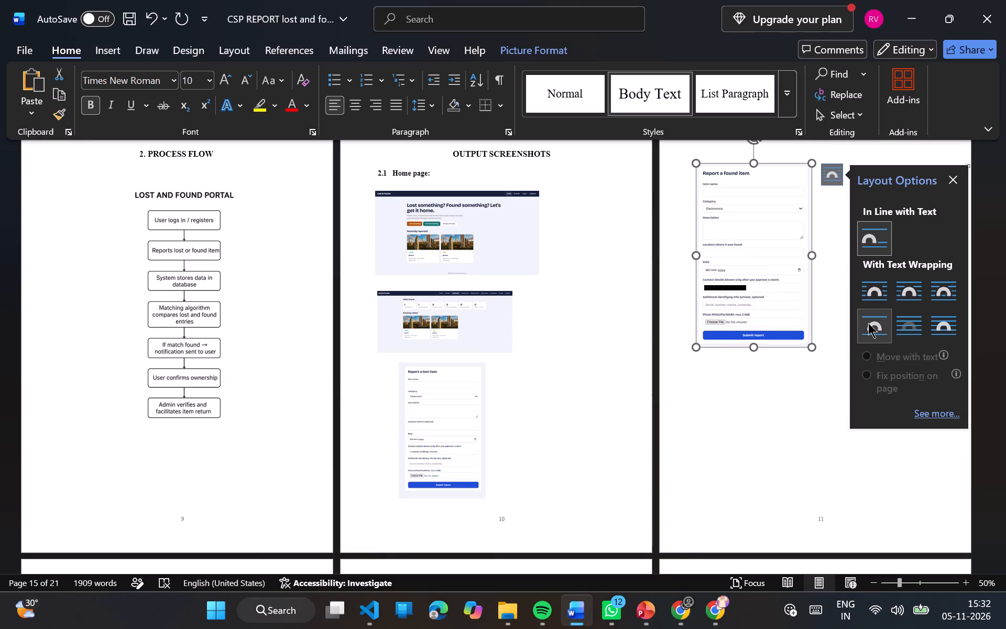
left_click(868, 322)
left_click(863, 374)
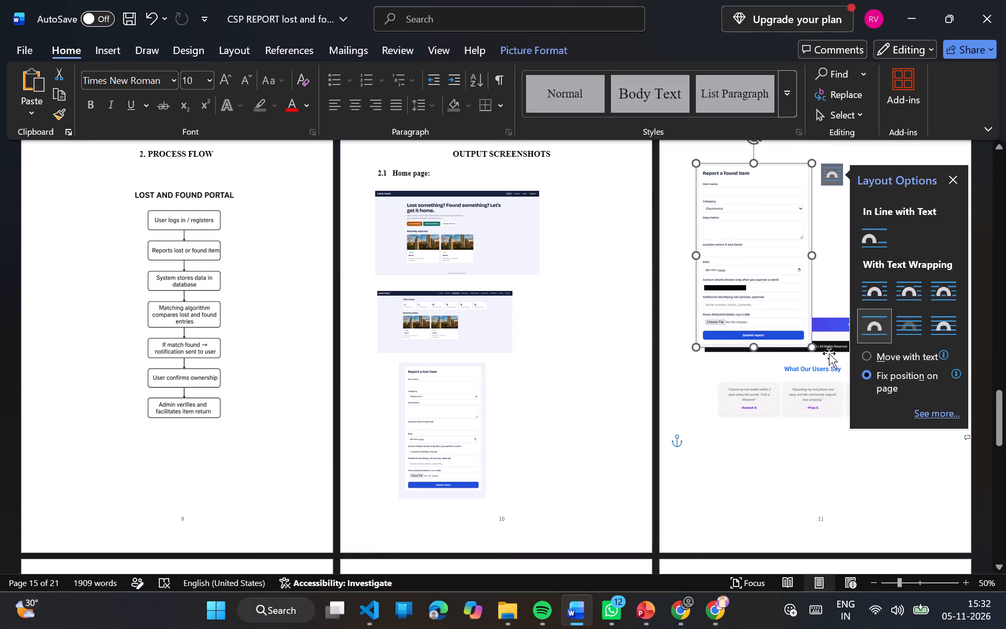
Shrink the "Report a found item" picture on page 11 proportionally to about two thirds of its width.
left_click_drag(812, 347, 756, 267)
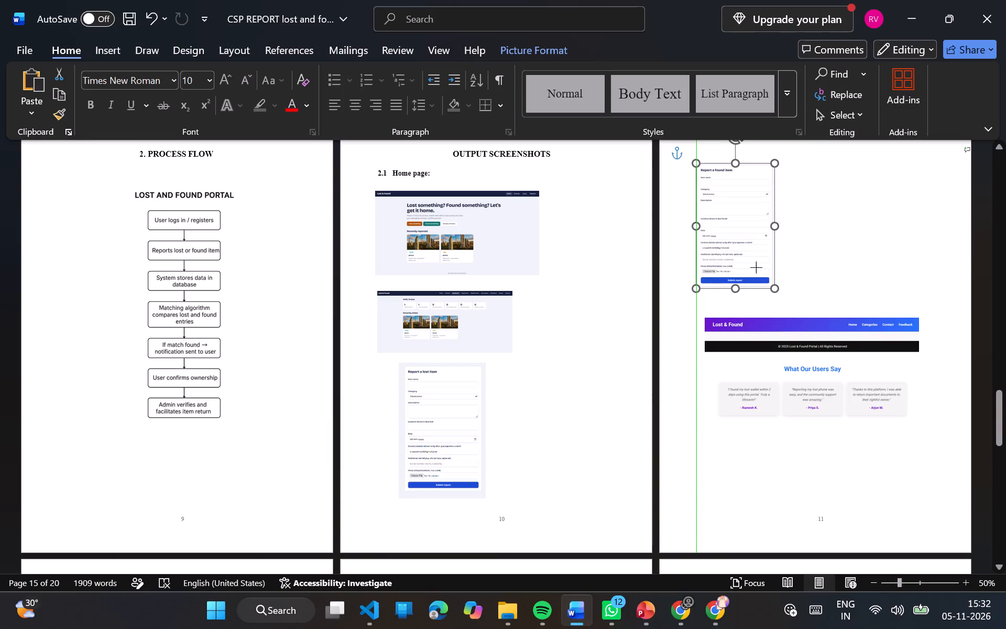
left_click_drag(756, 267, 773, 286)
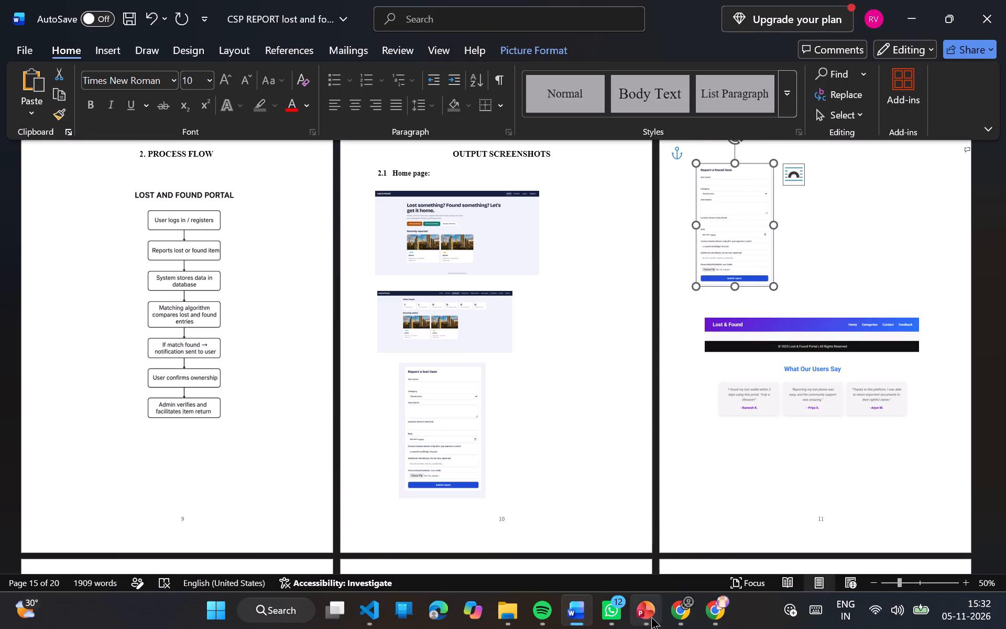
Switch to Chrome and look through the portal's My reports, My claims and profile pages.
left_click(679, 613)
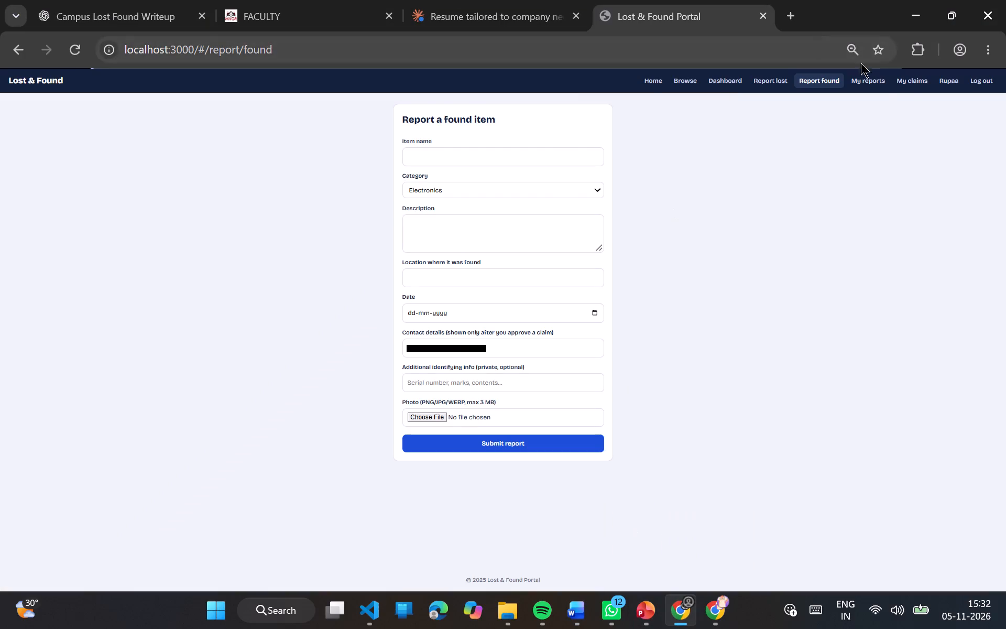
left_click(869, 80)
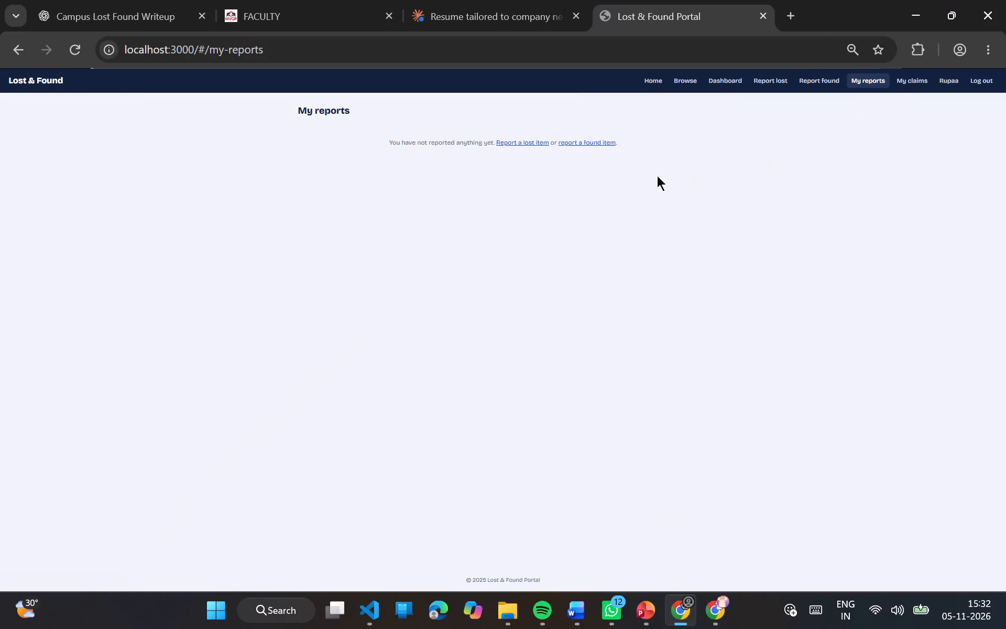
left_click(909, 85)
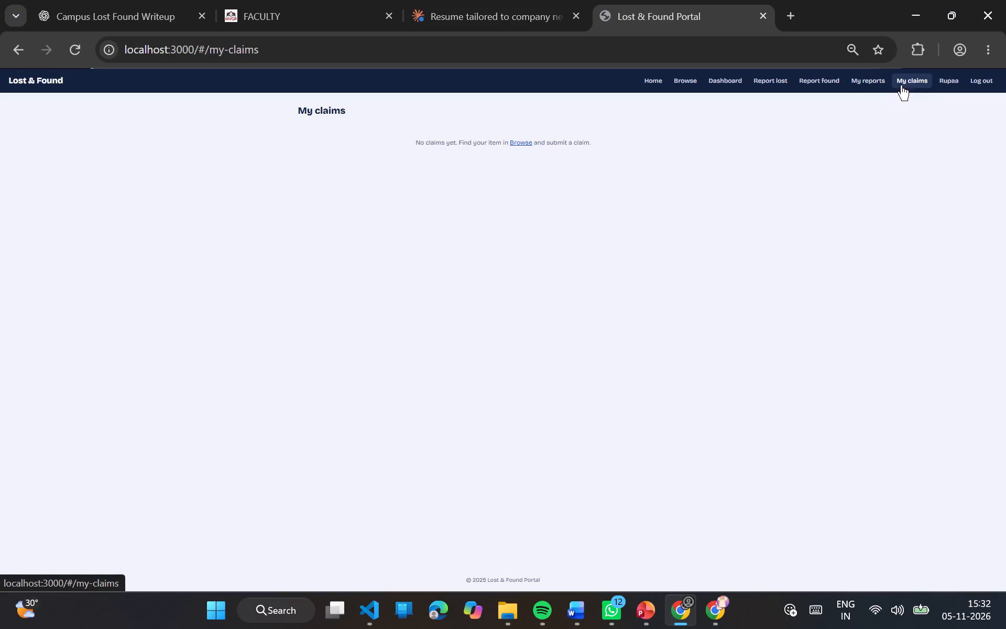
left_click(942, 83)
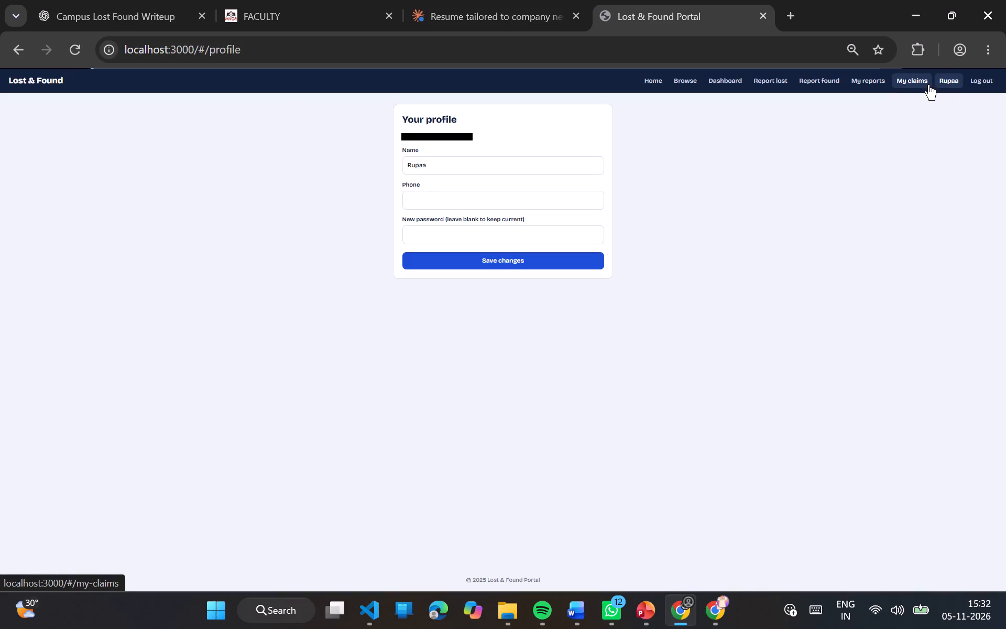
left_click(911, 83)
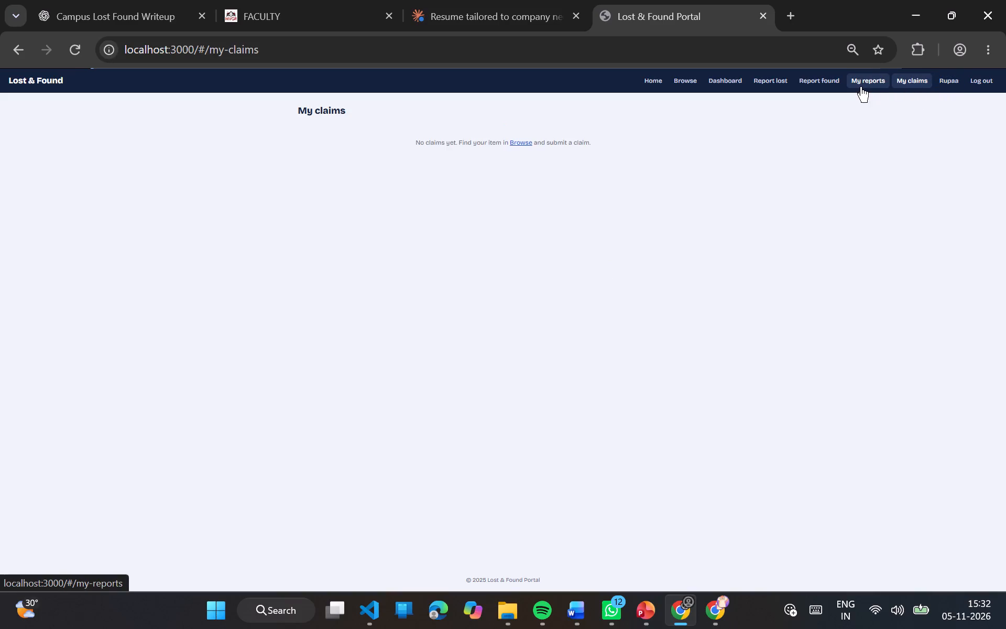
left_click(861, 85)
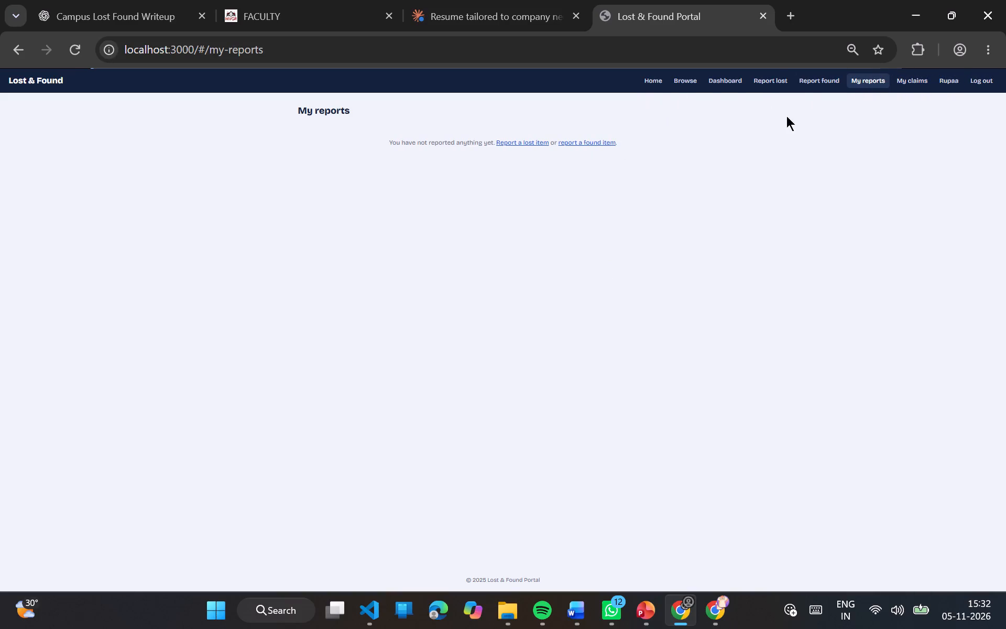
Switch to the Word report and delete the old "What Our Users Say" picture from page 11.
left_click(579, 613)
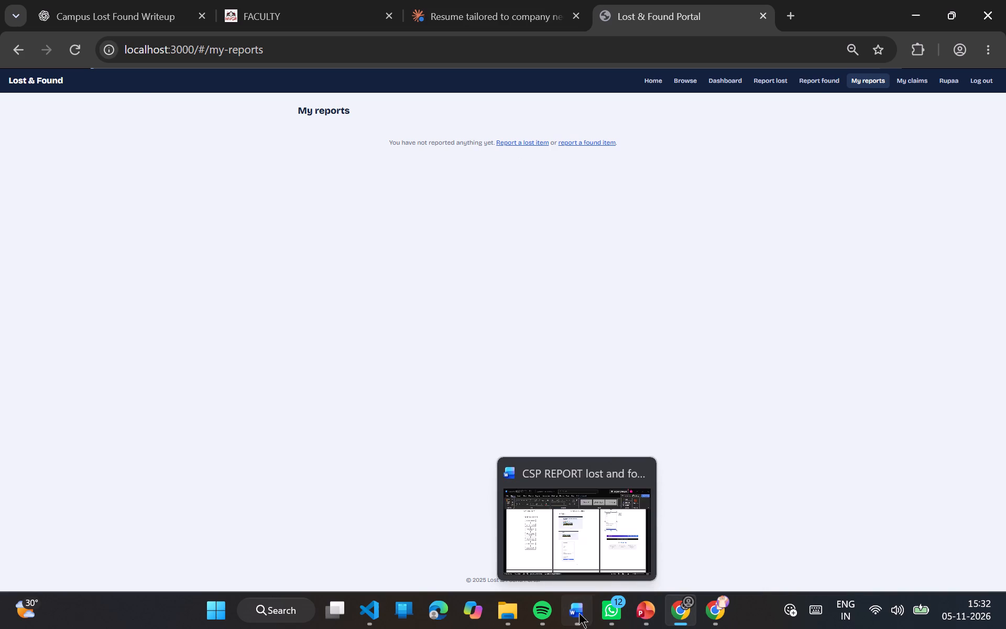
left_click(794, 373)
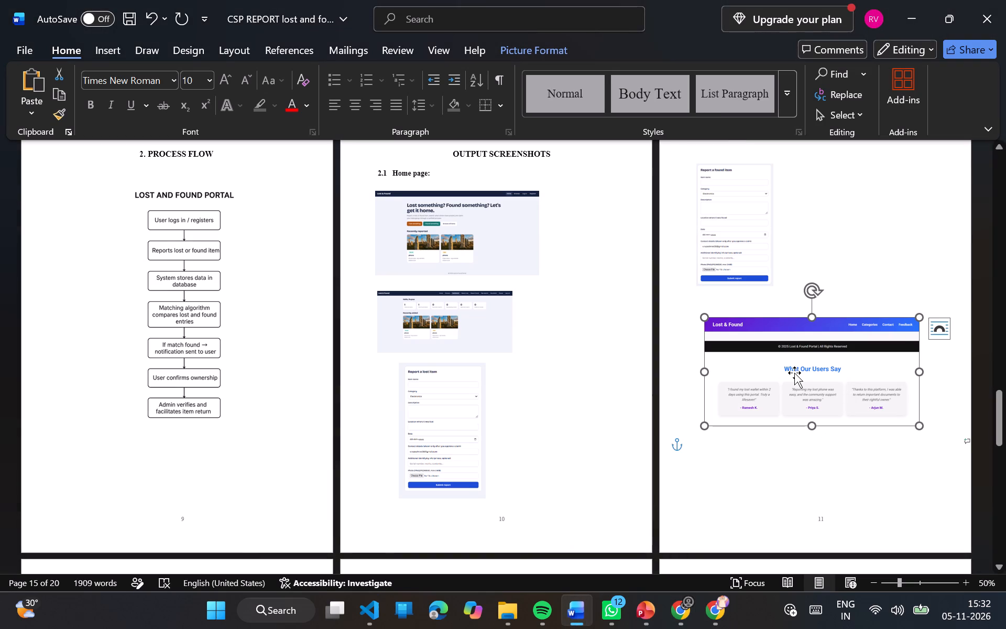
key("Delete")
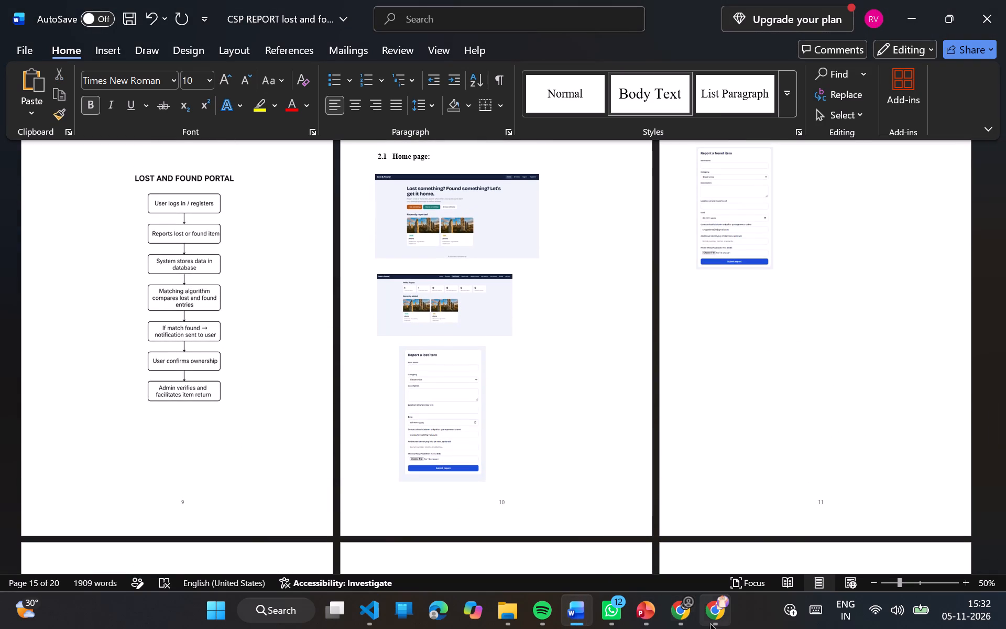
Switch to Chrome, open the portal's Browse page and capture a screenshot of its Browse items area with filters and both item cards.
left_click(689, 620)
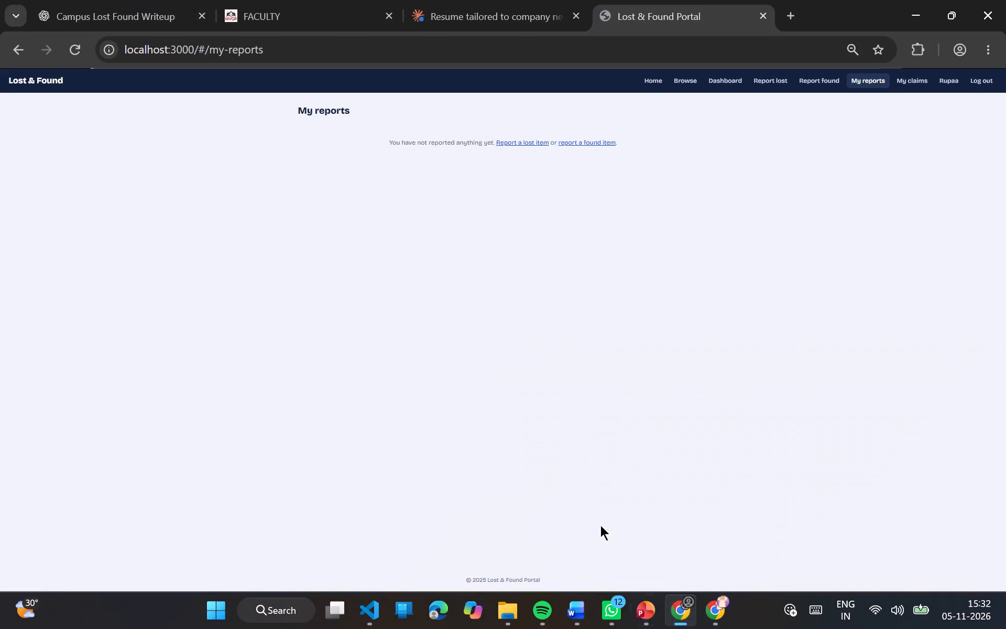
left_click(943, 80)
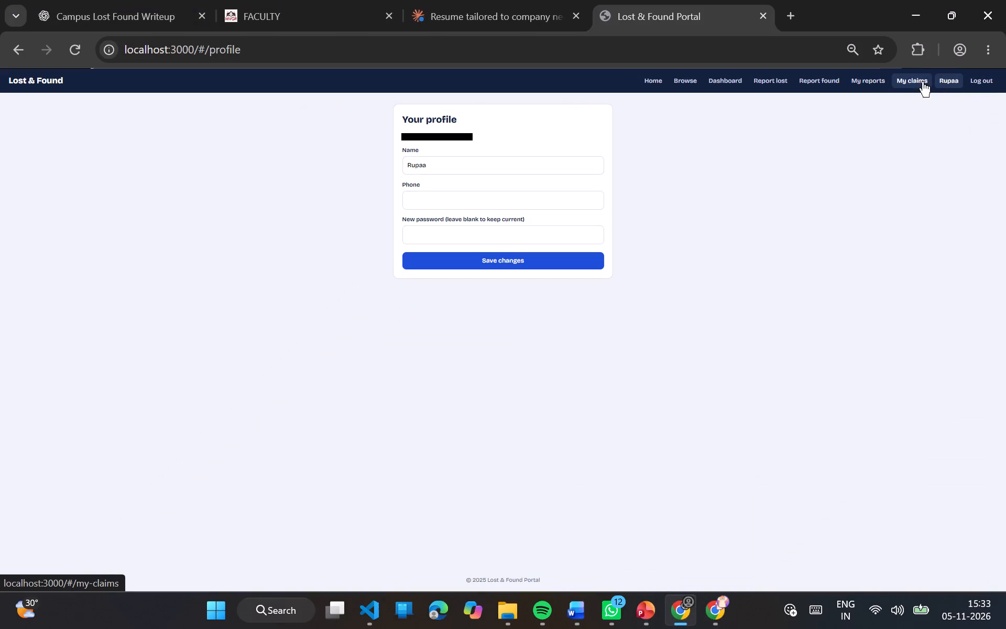
left_click(914, 79)
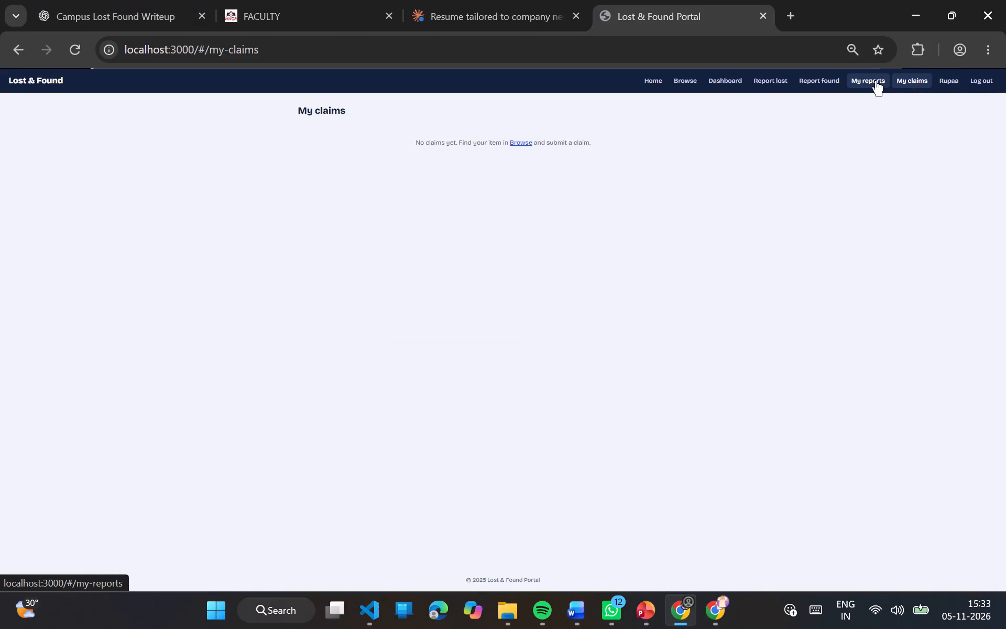
left_click(875, 80)
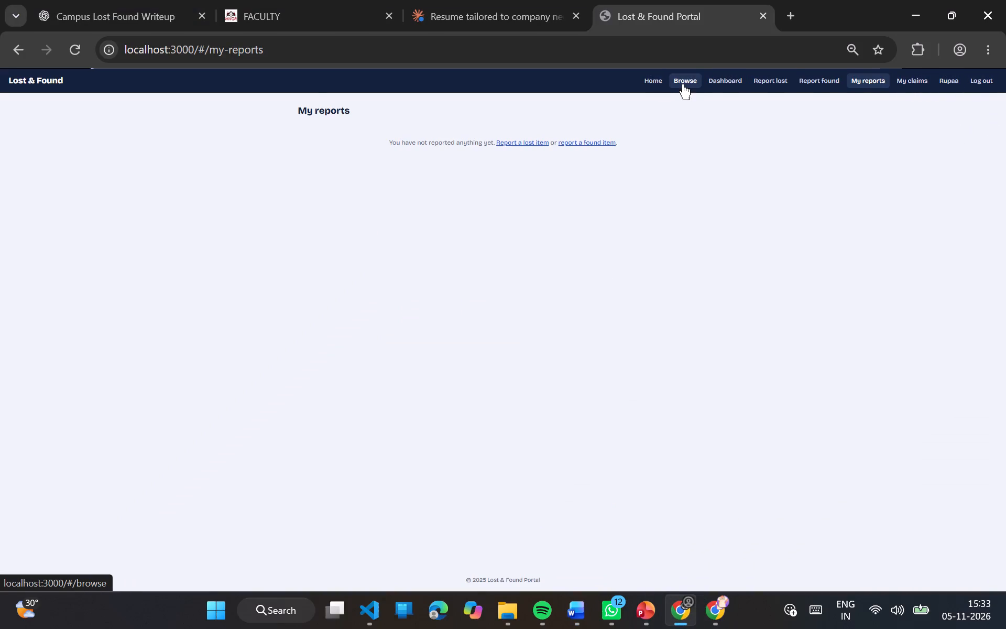
left_click(688, 84)
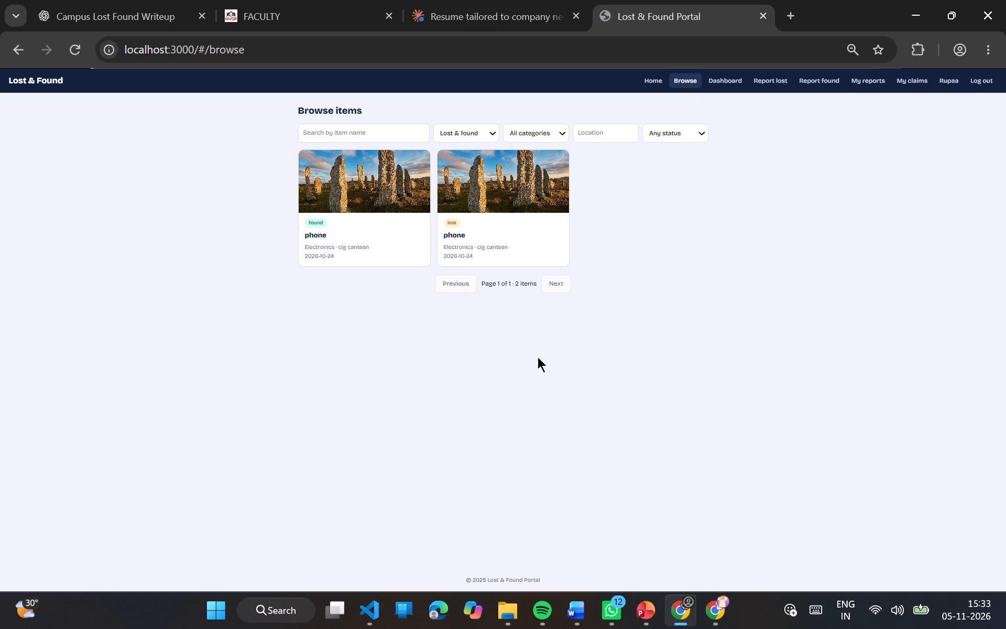
key("shift+super+s")
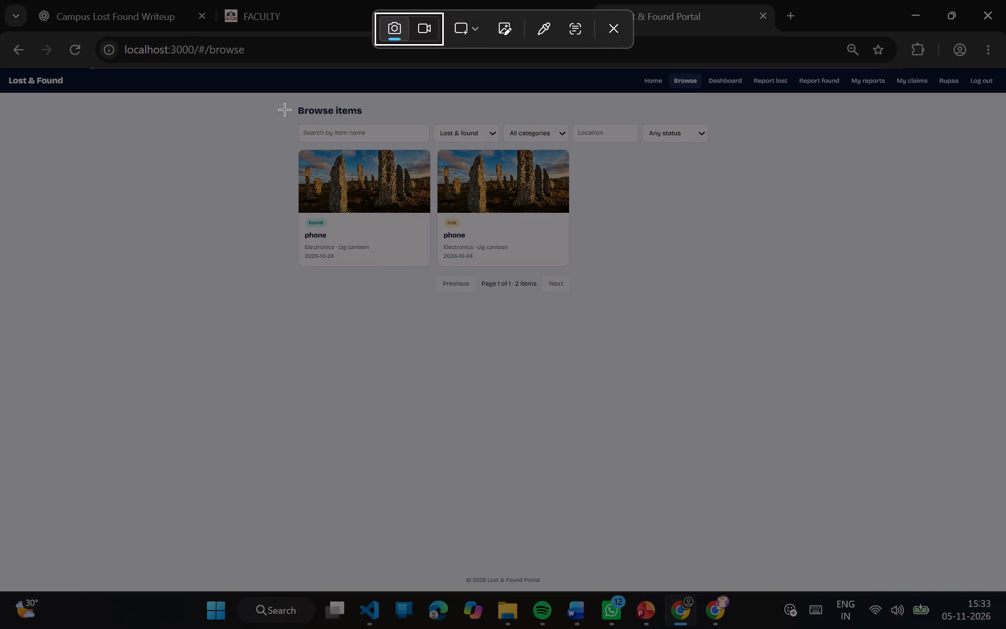
left_click_drag(289, 104, 754, 326)
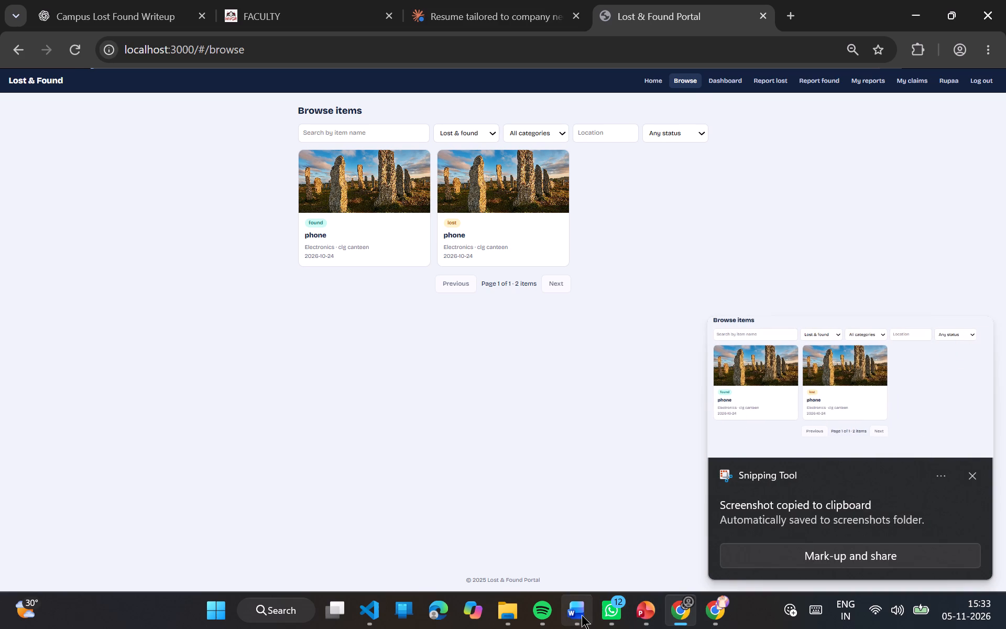
Switch to the Word report and paste the Browse items screenshot below the "Report a found item" picture on page 11.
left_click(581, 614)
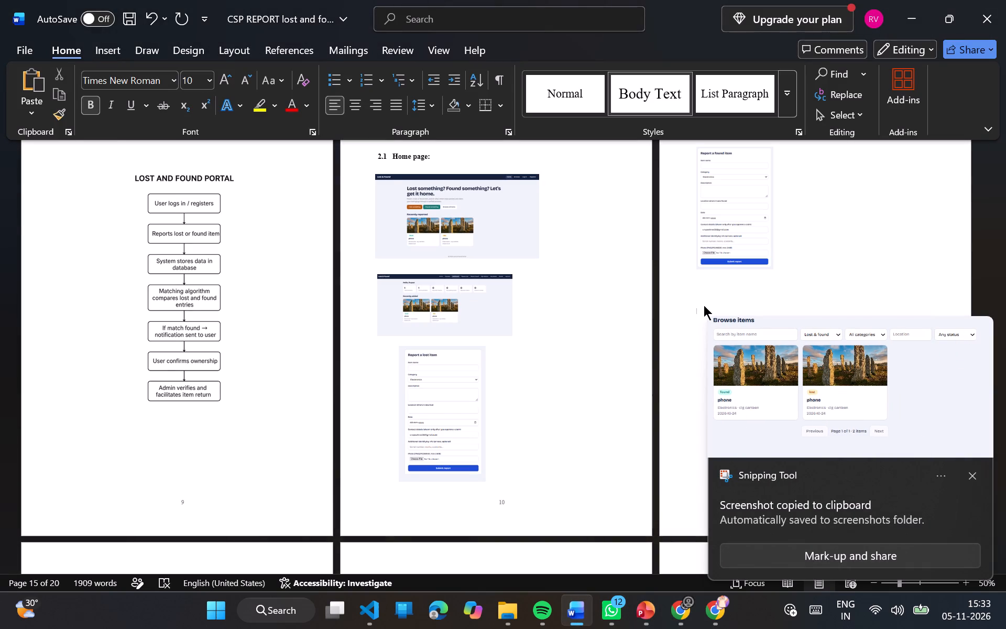
key("ctrl+v")
left_click(916, 252)
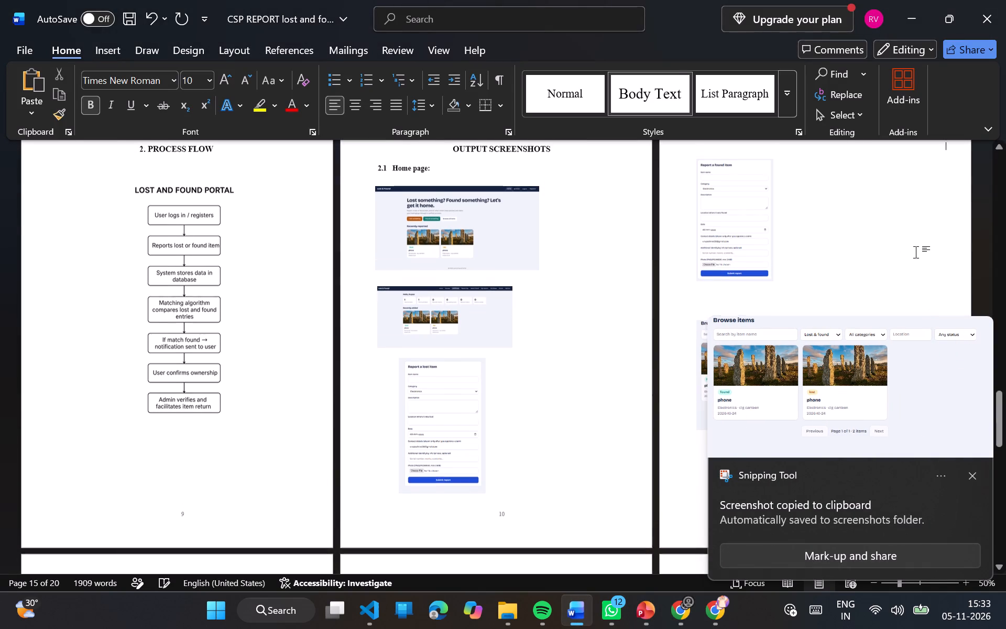
left_click(972, 469)
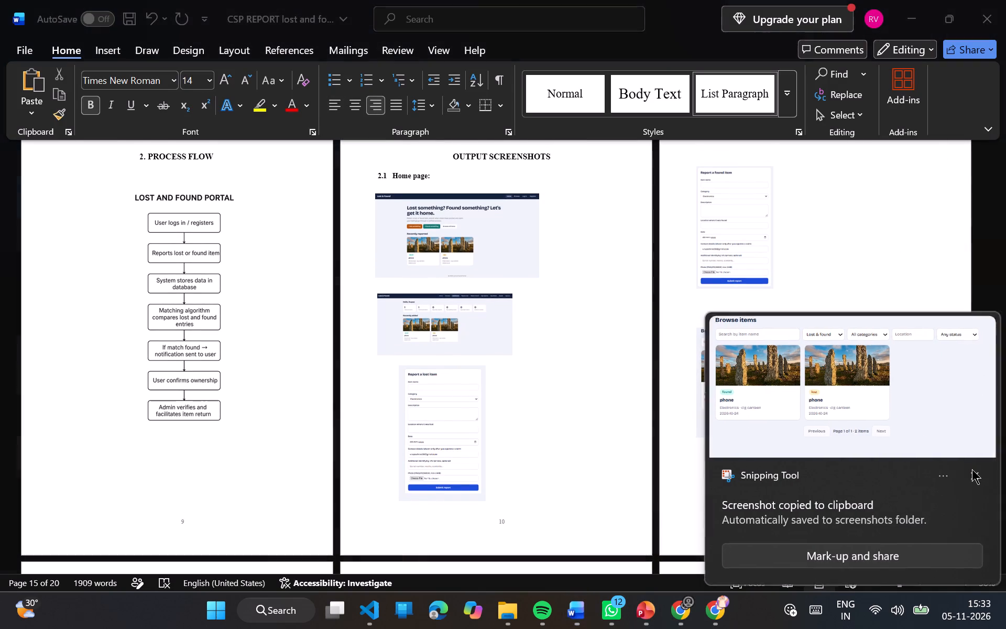
Set the Browse items picture on page 11 to Top and Bottom text wrapping with its position fixed on the page.
scroll(930, 387, "down", 1)
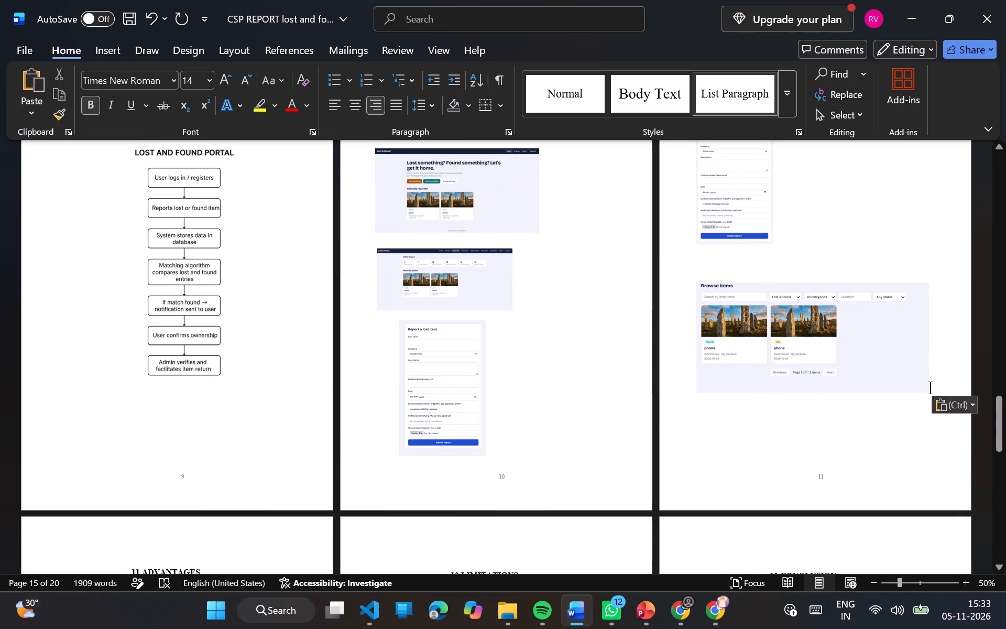
left_click(913, 383)
left_click(952, 300)
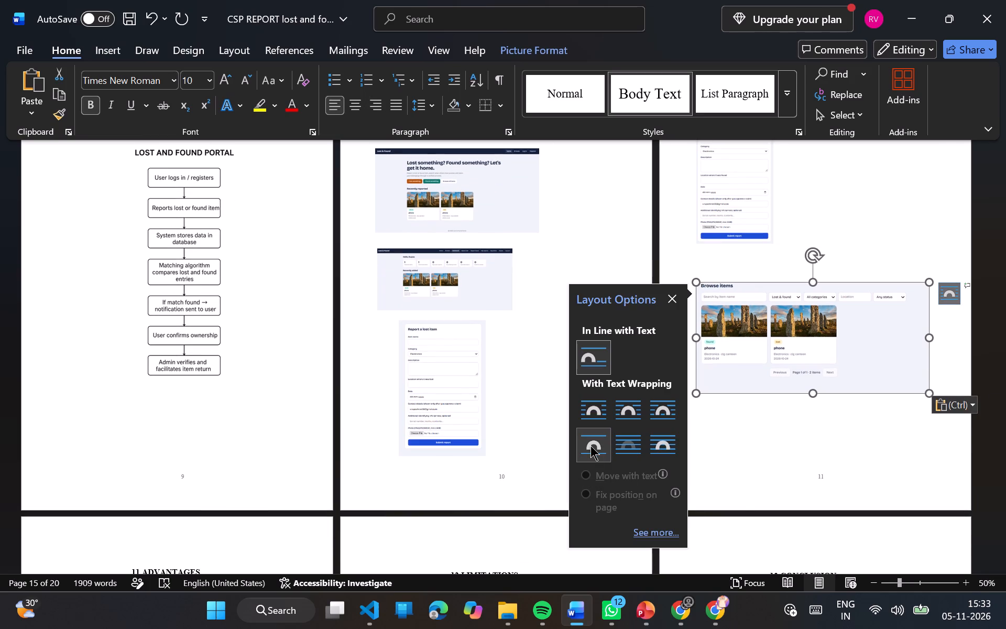
left_click(591, 446)
left_click(585, 496)
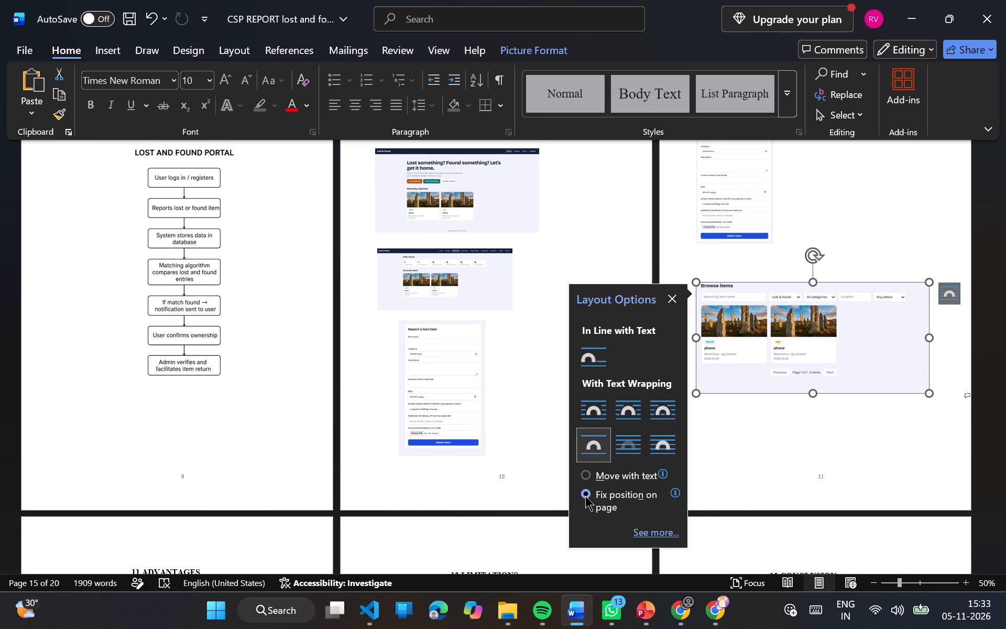
left_click(781, 436)
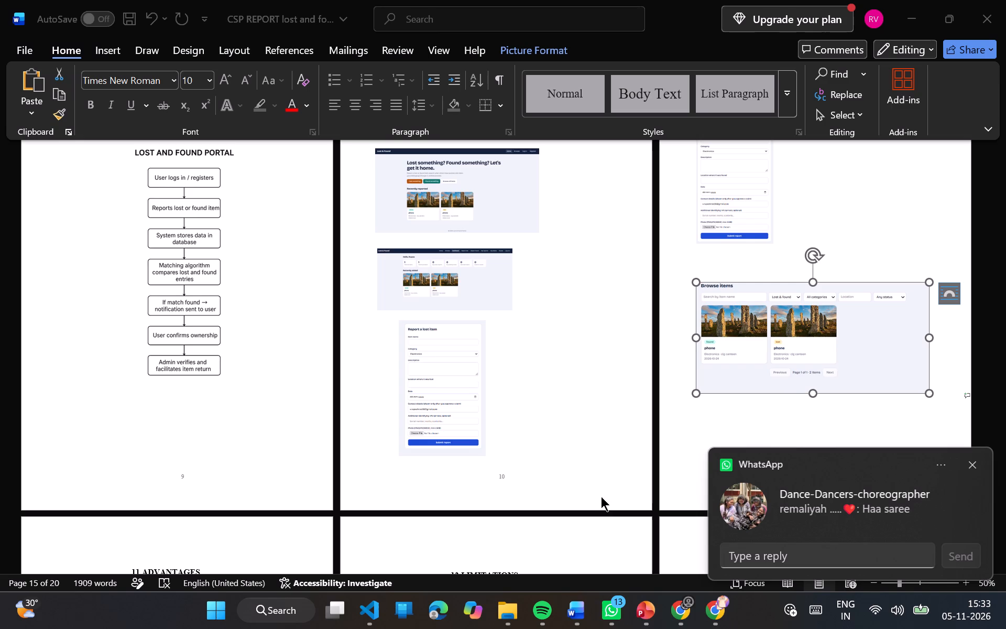
Shift the dashboard and "Report a lost item" pictures on page 10 slightly right and up, centring them better beneath the home page picture.
scroll(598, 497, "up", 1)
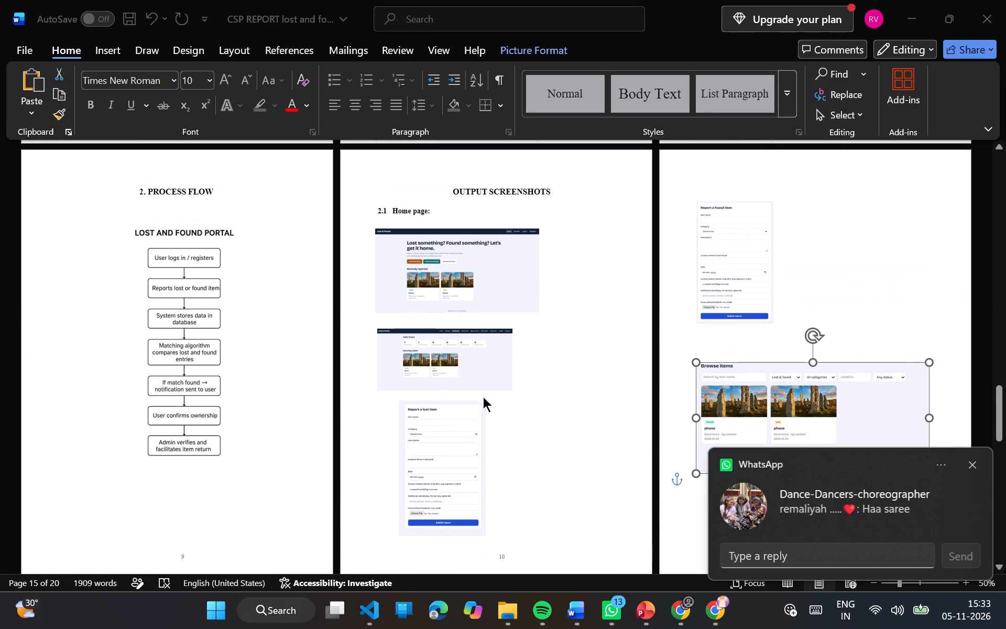
left_click_drag(443, 363, 454, 351)
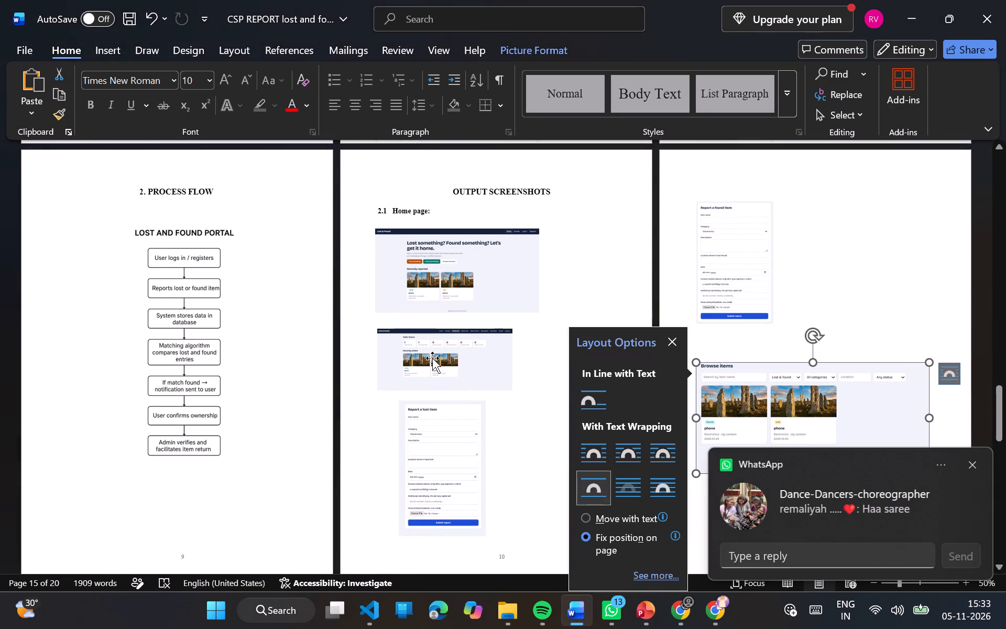
left_click_drag(432, 358, 443, 358)
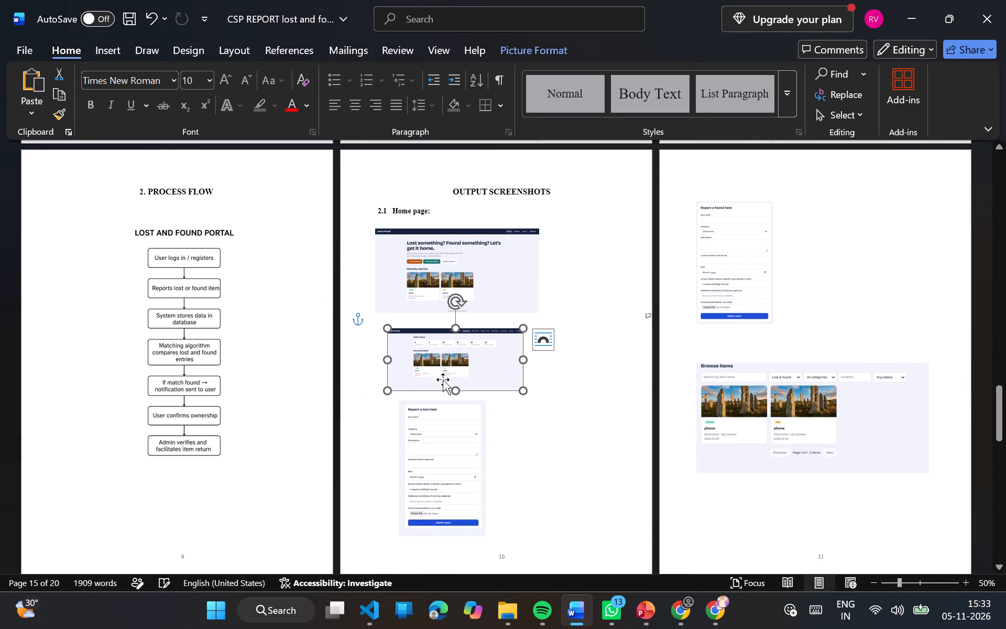
left_click(449, 352)
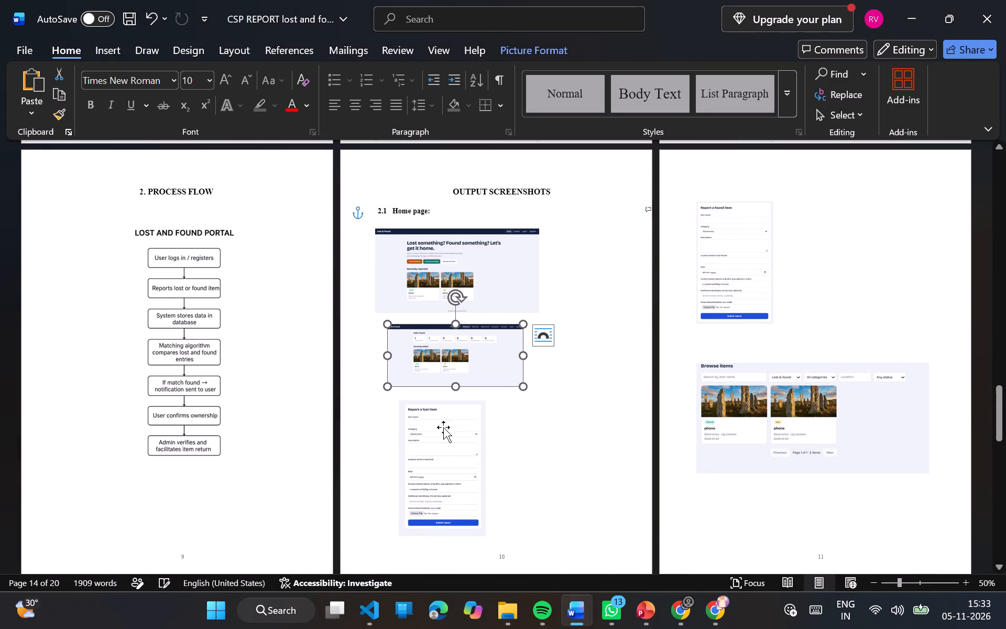
left_click_drag(447, 449, 456, 443)
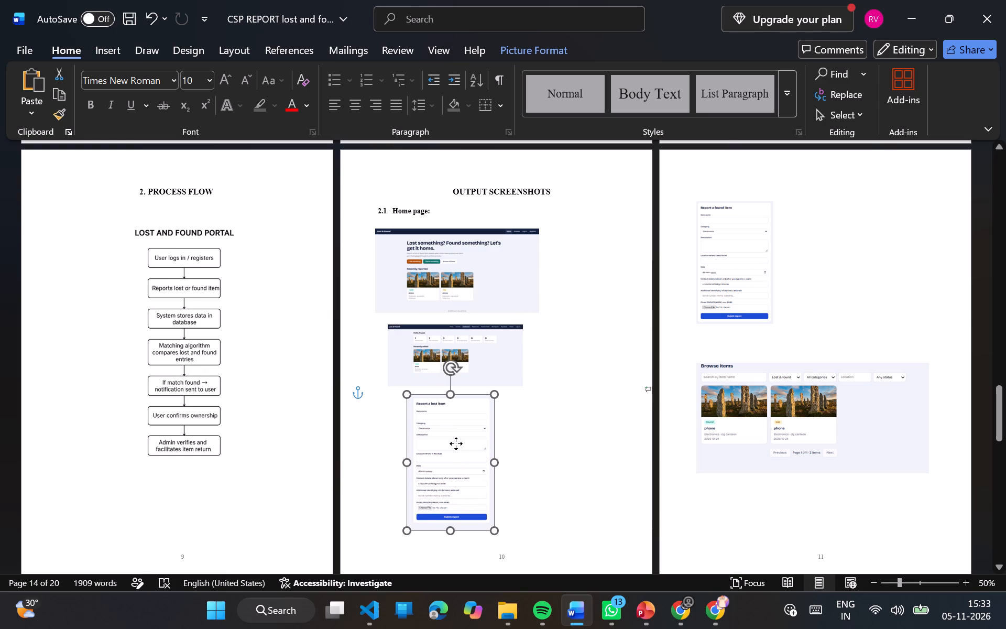
left_click_drag(456, 443, 456, 442)
left_click(595, 474)
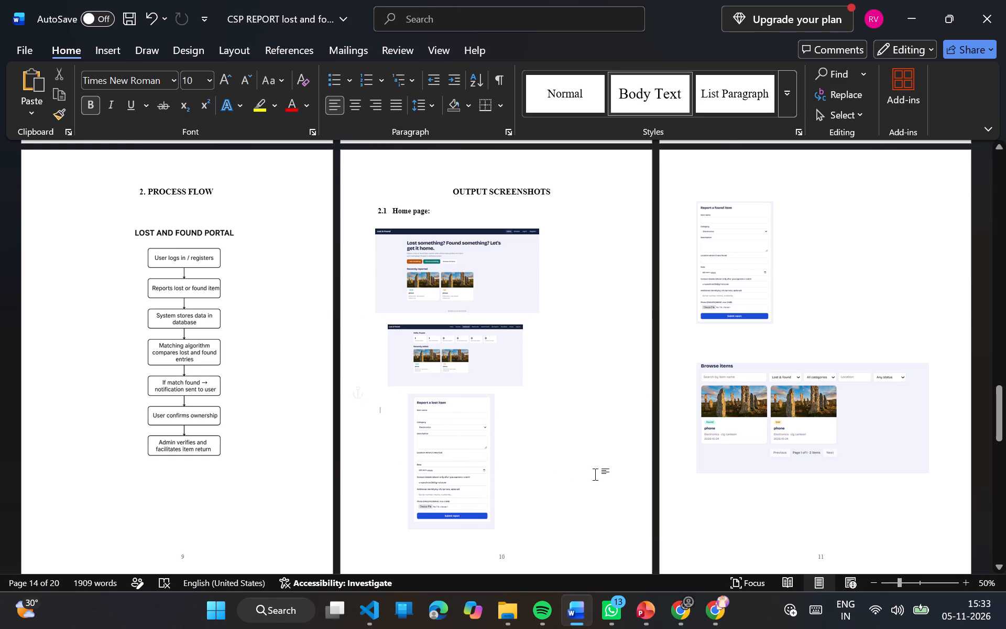
Look through the report's remaining pages as far as the references, and return to the title page.
scroll(643, 484, "down", 6)
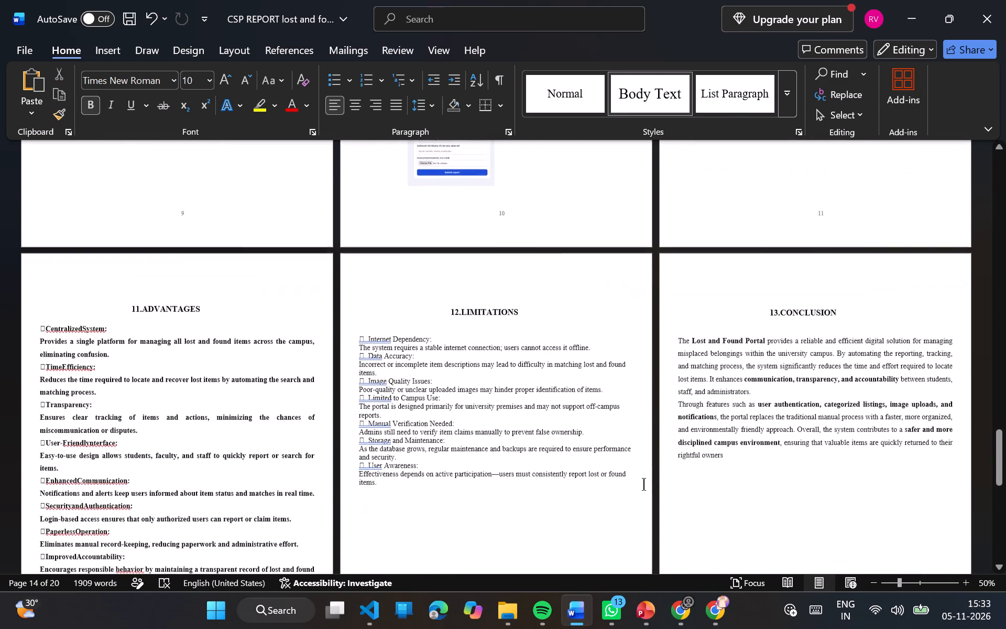
scroll(643, 484, "down", 6)
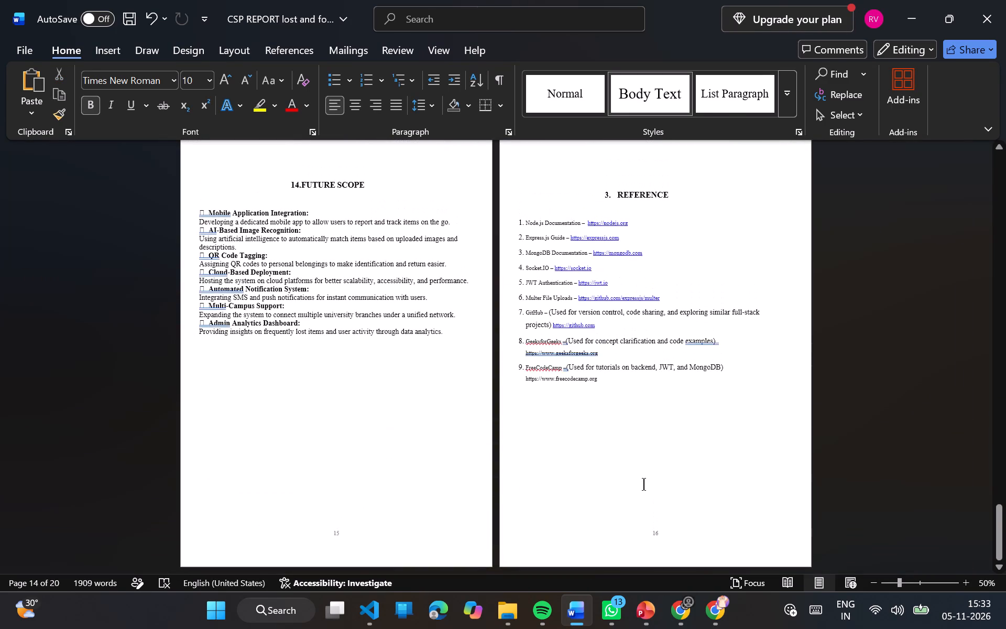
scroll(643, 484, "up", 10)
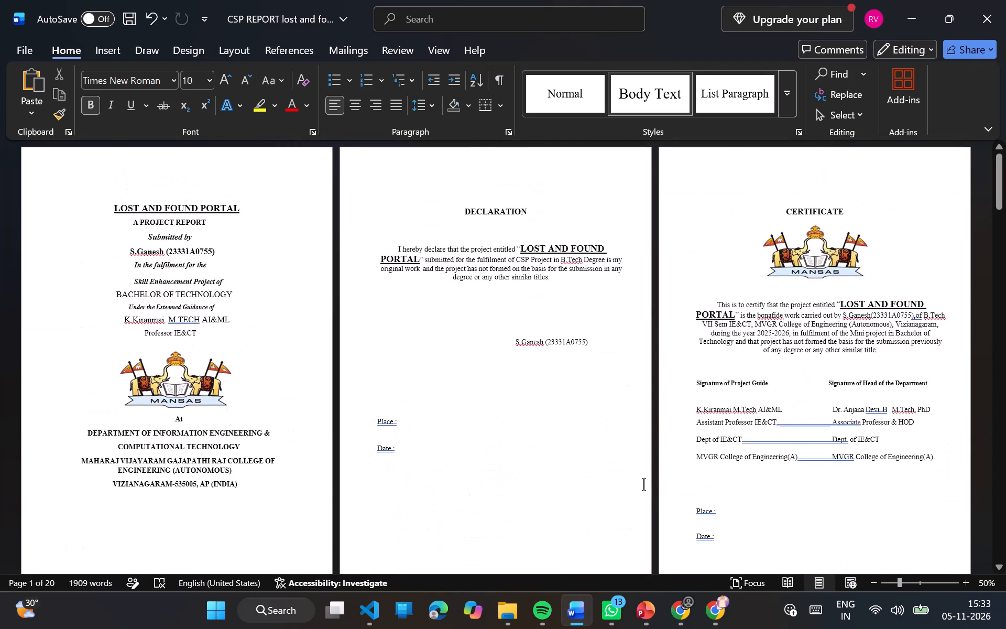
Delete the word "Campus" from the start of the 1.ABSTRACT paragraph.
scroll(643, 484, "down", 5)
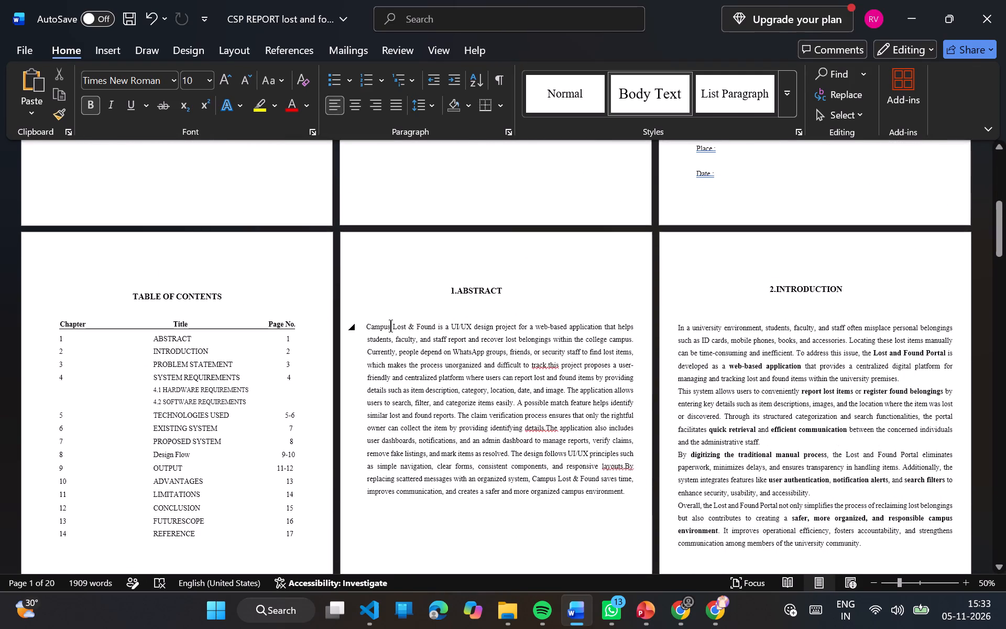
left_click(390, 326)
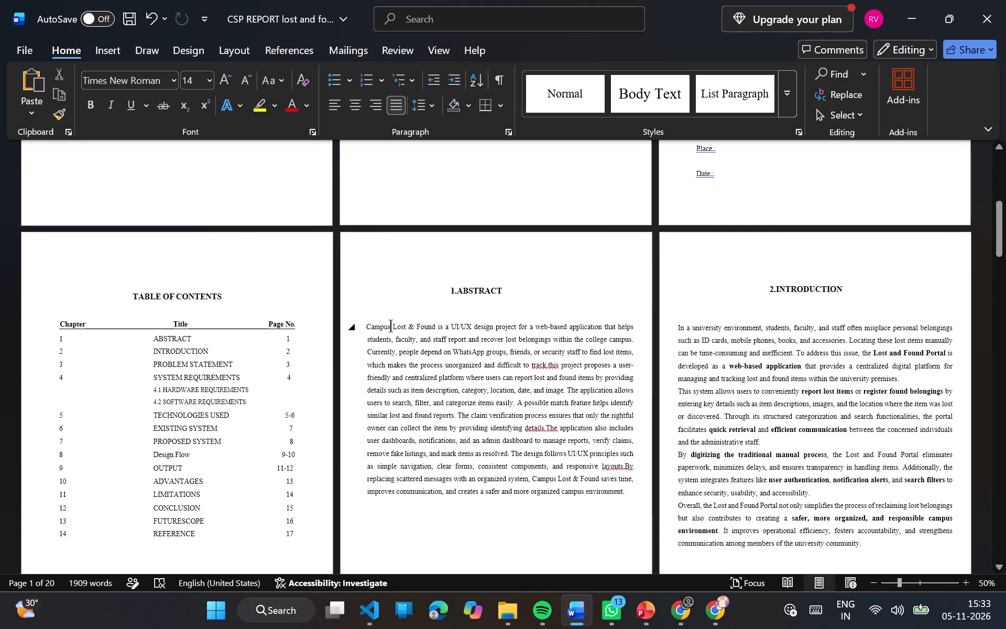
key("BackSpace")
key("BackSpace")
key("BackSpace")
key("BackSpace")
key("BackSpace")
key("BackSpace")
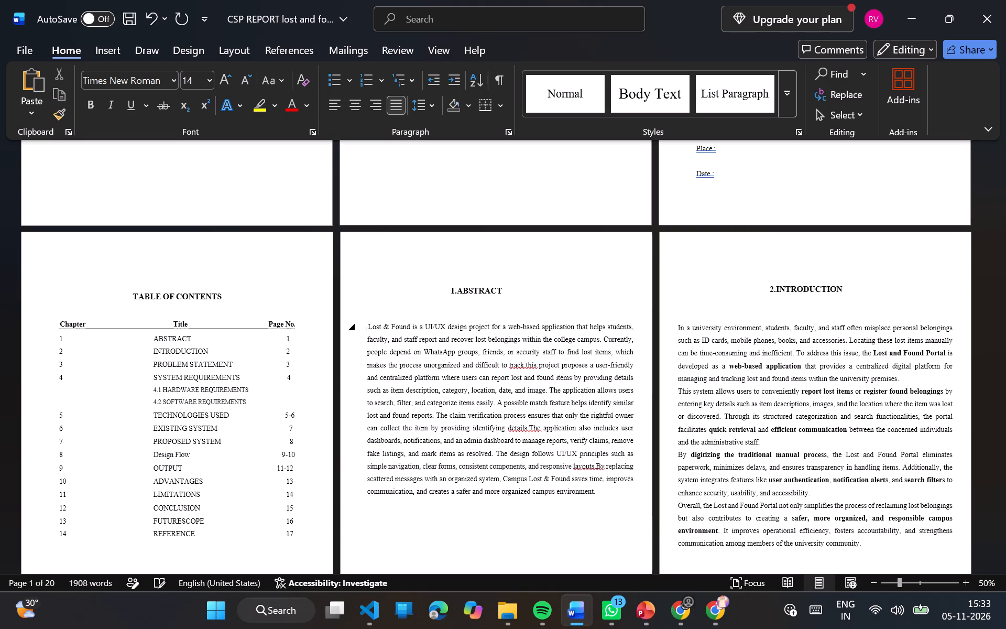
Replace "PORTAL" with "WEB APPLICATION" in the project title on the cover page.
scroll(491, 297, "up", 7)
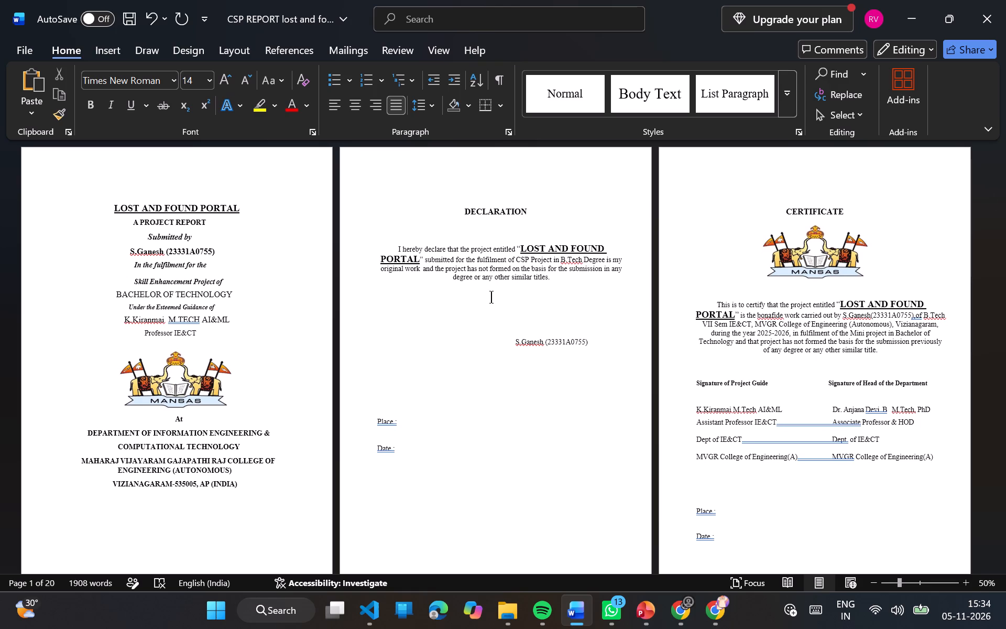
left_click(241, 207)
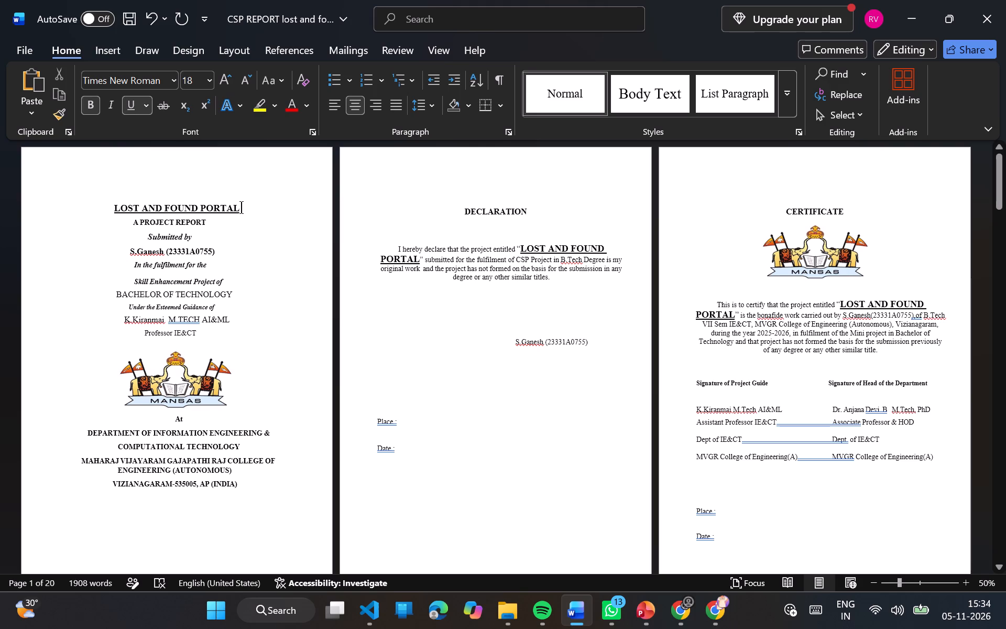
key("BackSpace")
key("BackSpace")
key("BackSpace")
key("BackSpace")
key("BackSpace")
key("BackSpace")
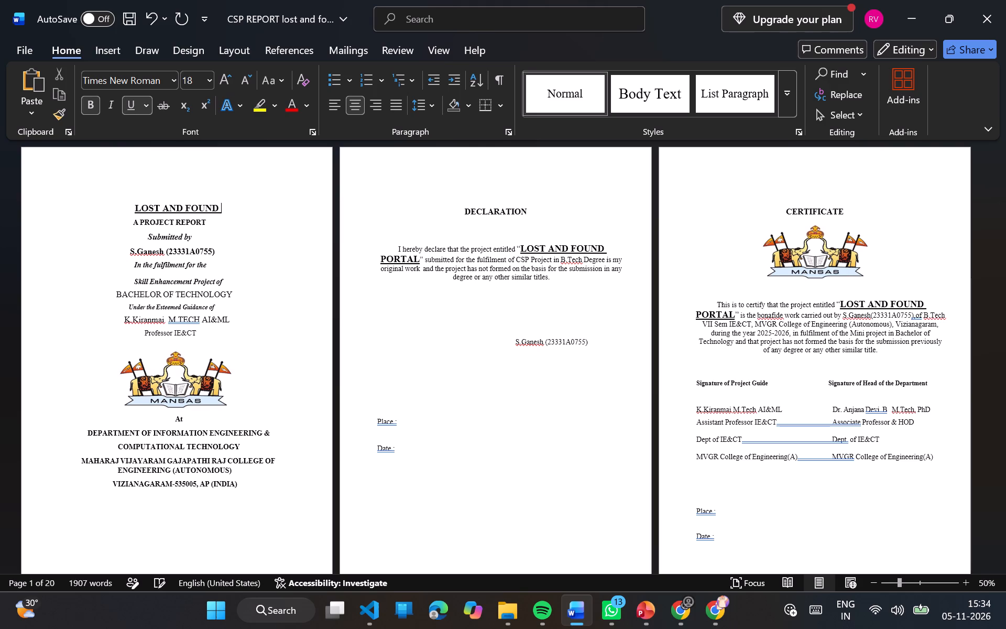
type("Web Application")
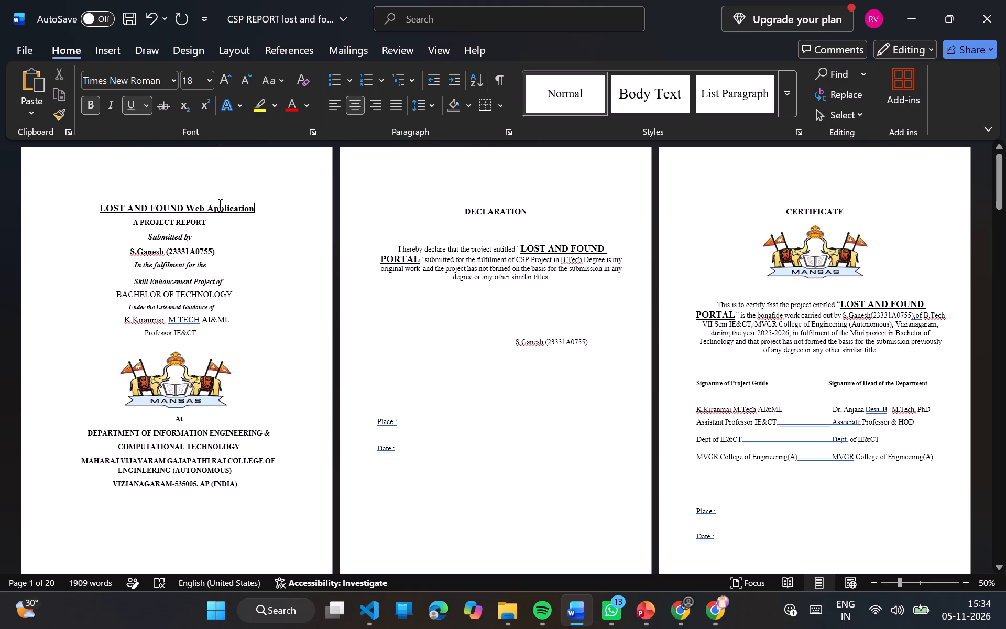
left_click_drag(253, 210, 195, 204)
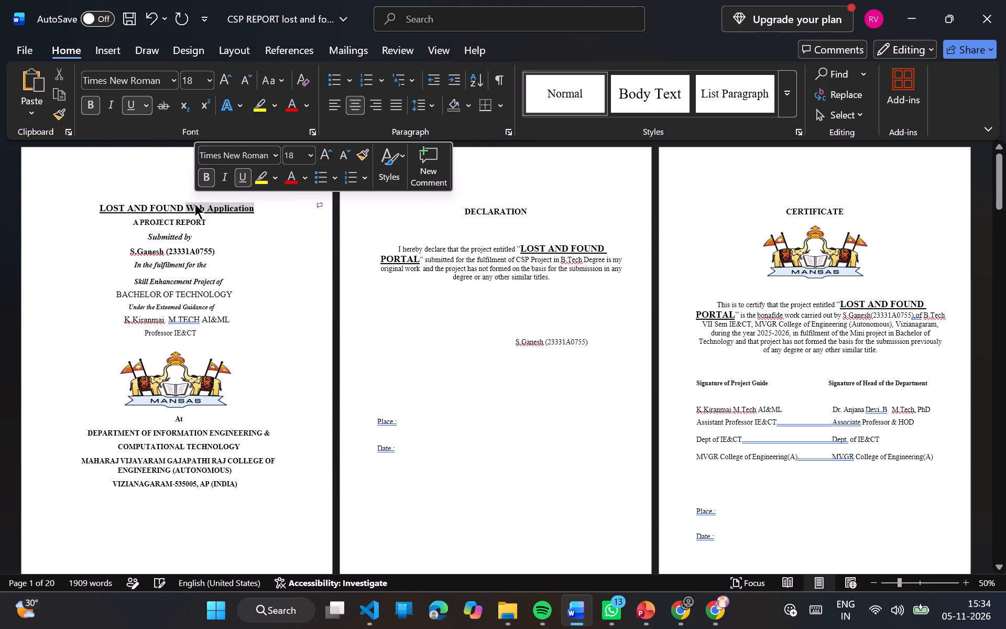
key("BackSpace")
type("WEB APPLICATION")
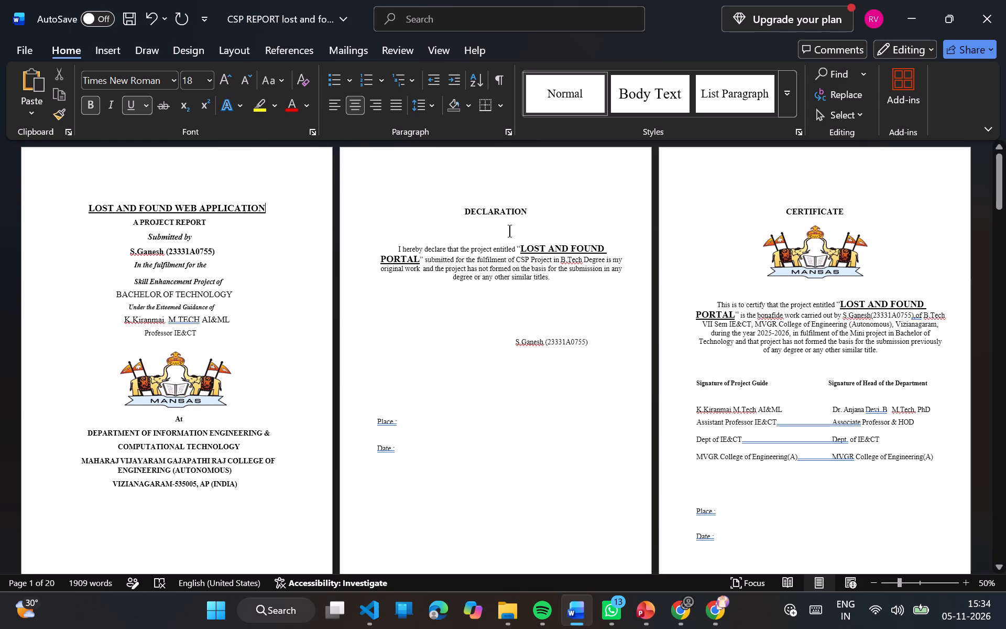
Replace "PORTAL" with "WEB APPLICATION" in the project title quoted on the DECLARATION page.
left_click(418, 258)
key("BackSpace")
key("BackSpace")
key("BackSpace")
key("BackSpace")
key("BackSpace")
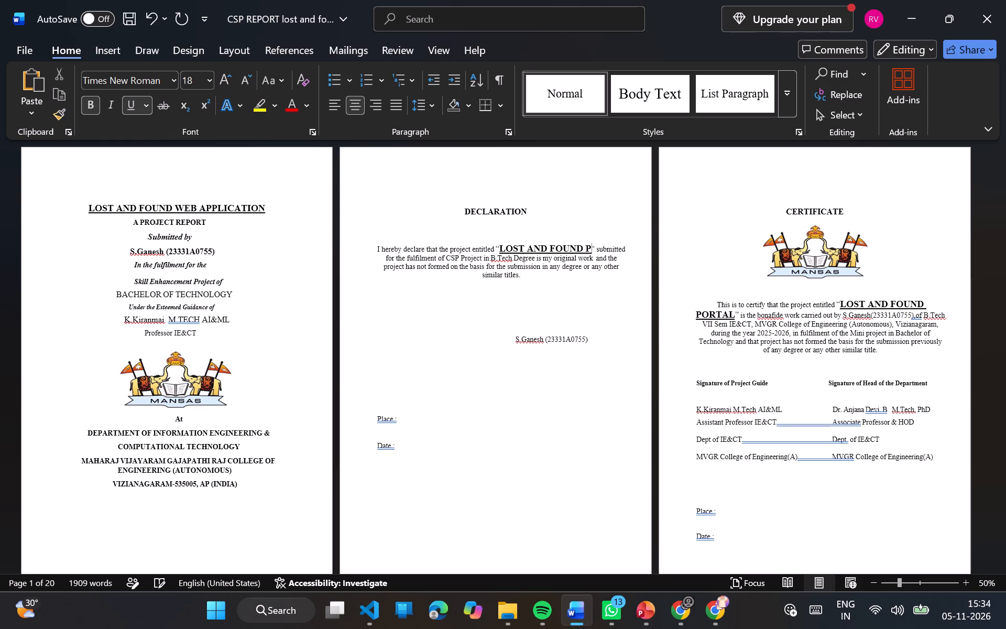
key("BackSpace")
type("WEB APPLICATION")
key("space")
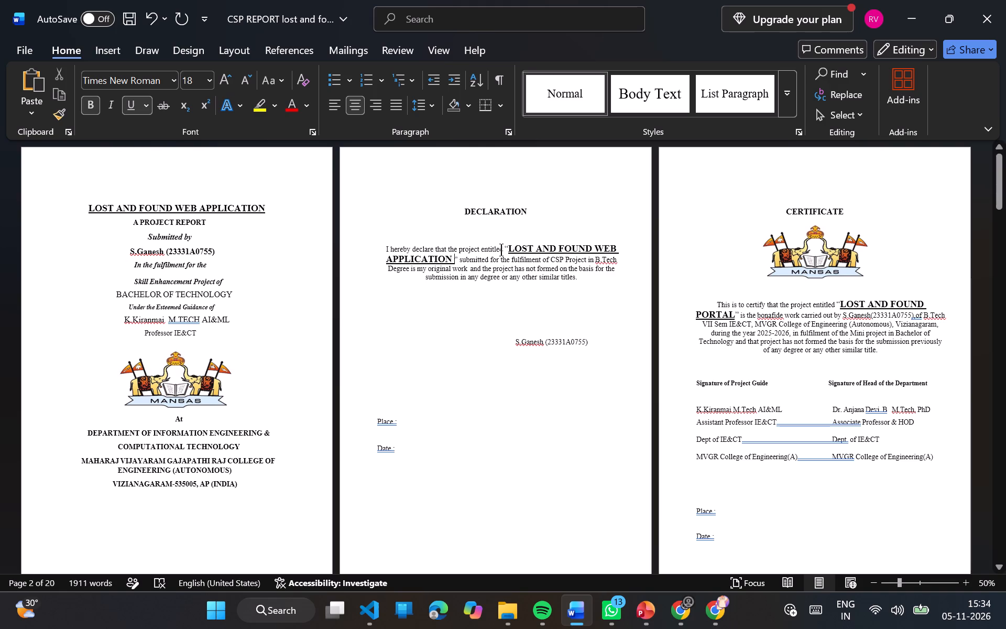
Replace "PORTAL" with "WEB APPLICATION" in the project title quoted on the CERTIFICATE page.
left_click(734, 313)
key("BackSpace")
key("BackSpace")
key("BackSpace")
key("BackSpace")
key("BackSpace")
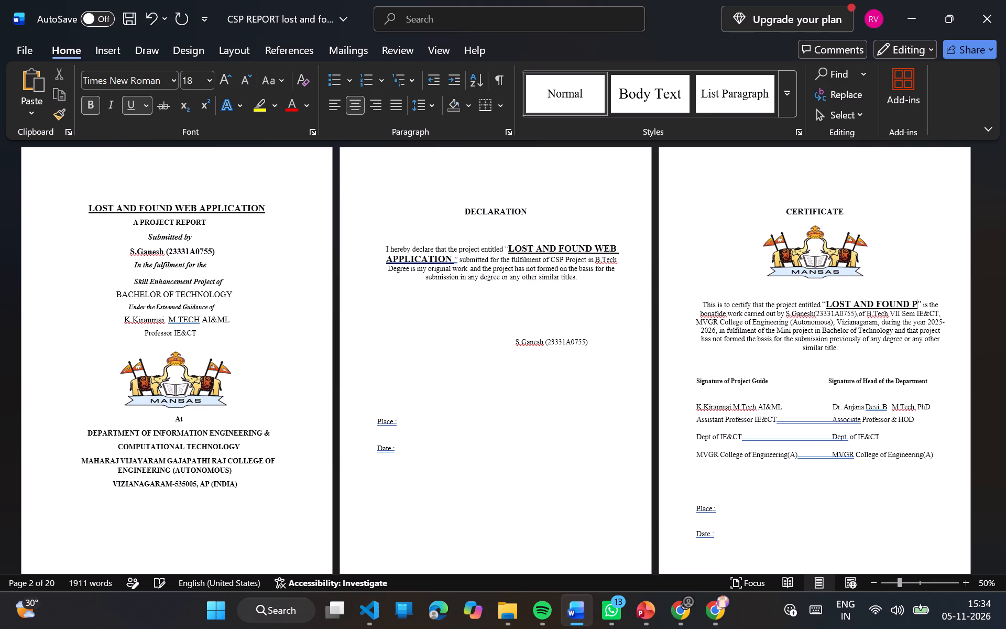
key("BackSpace")
type("WEB APPLICATION")
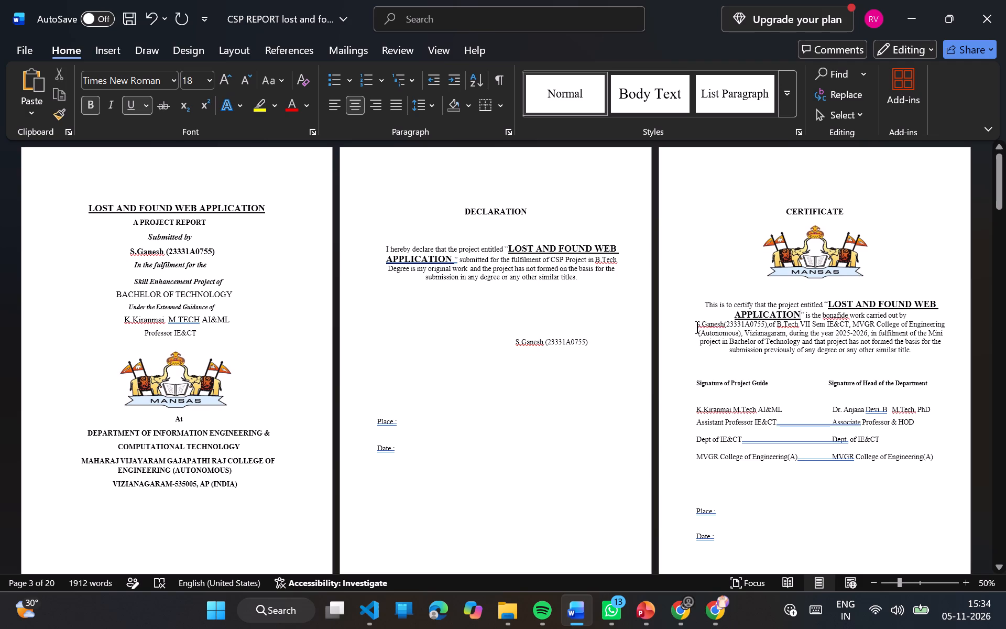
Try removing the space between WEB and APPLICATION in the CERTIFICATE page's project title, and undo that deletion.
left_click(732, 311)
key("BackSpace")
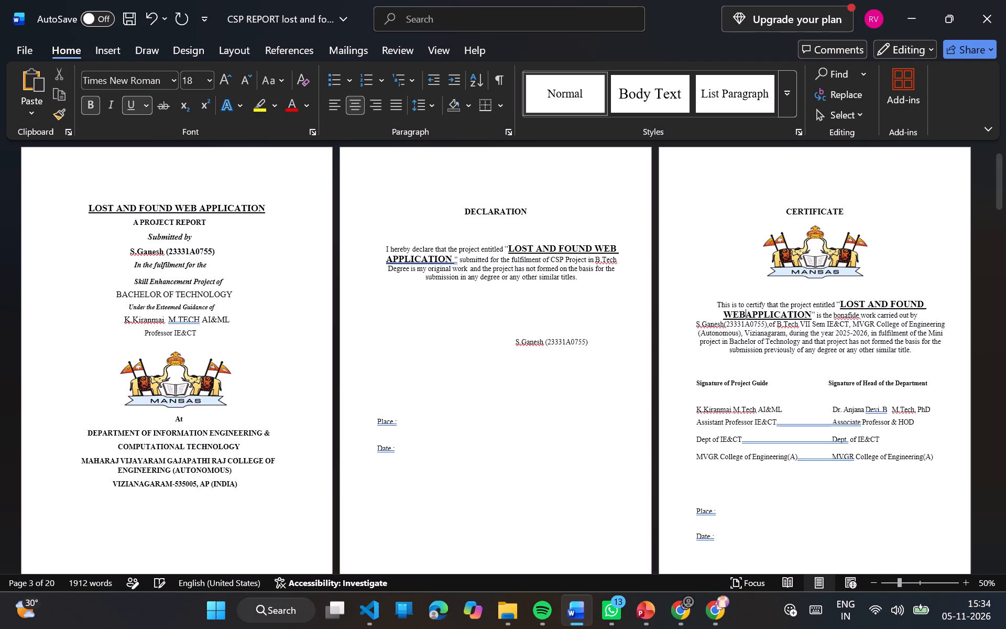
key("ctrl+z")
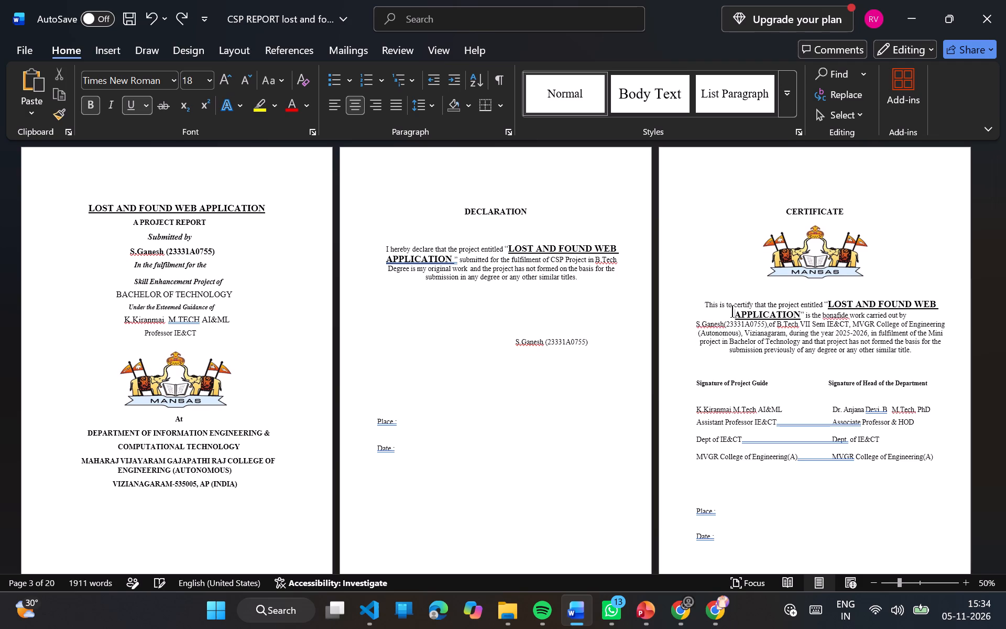
Justify the body paragraph on the CERTIFICATE page that begins "This is to certify that".
left_click_drag(697, 301, 831, 341)
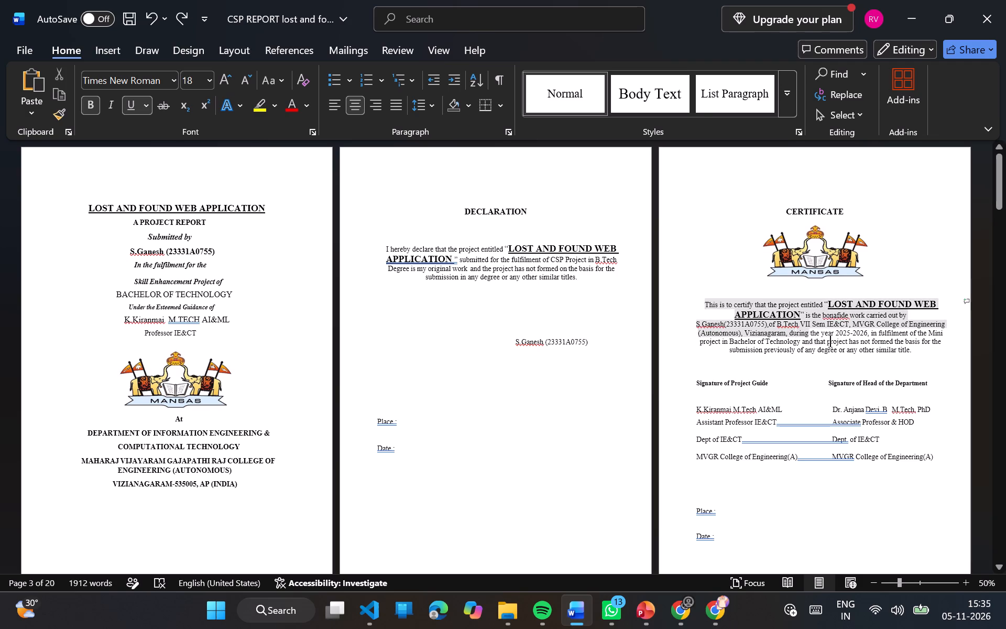
left_click_drag(831, 341, 924, 353)
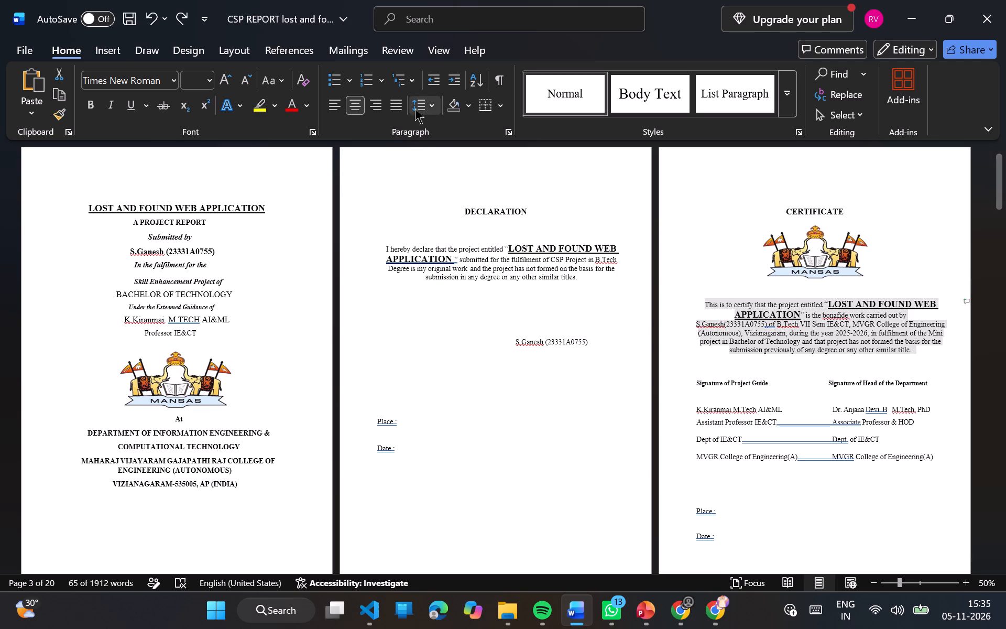
left_click(397, 103)
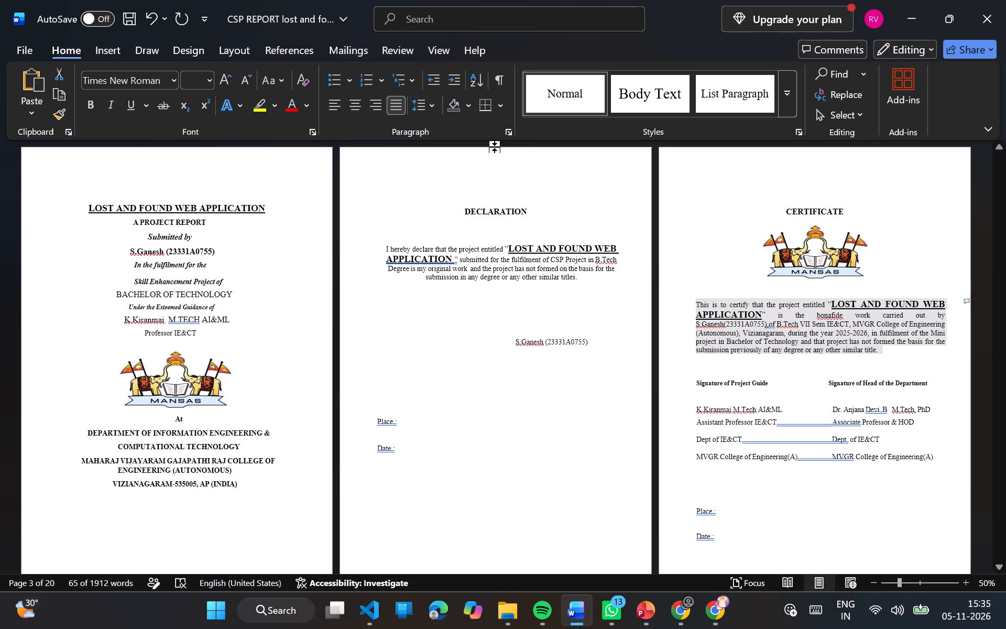
Justify the body paragraph on the DECLARATION page that begins "I hereby declare".
left_click(377, 241)
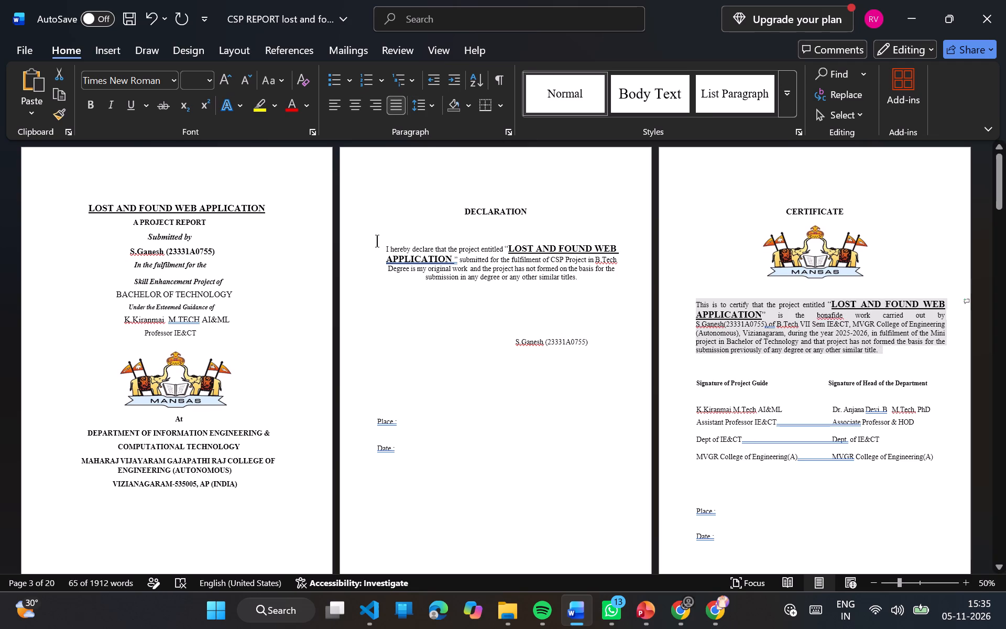
left_click_drag(382, 252, 584, 279)
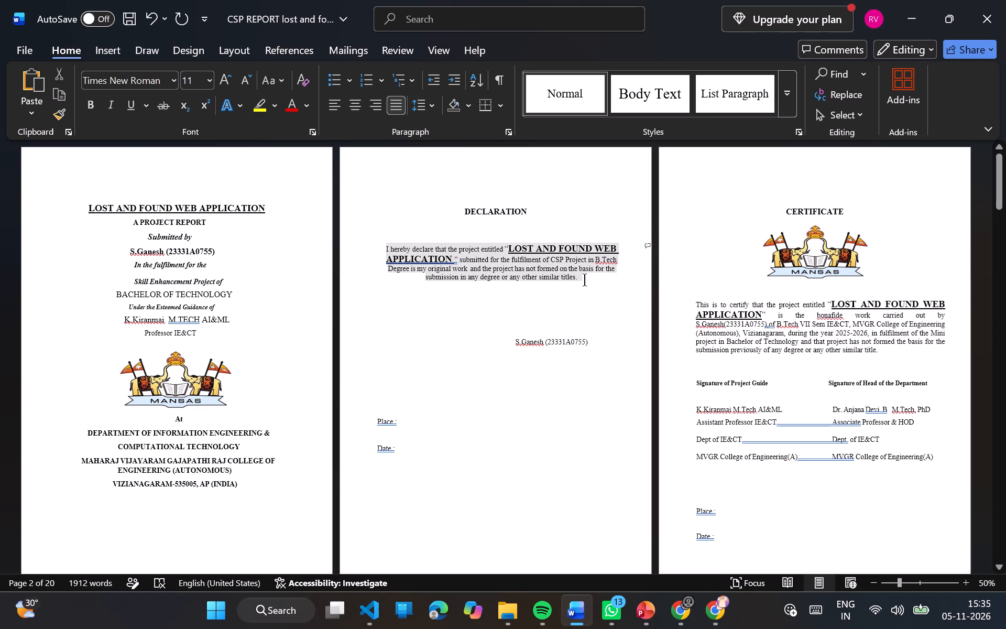
left_click_drag(584, 279, 583, 279)
left_click(393, 104)
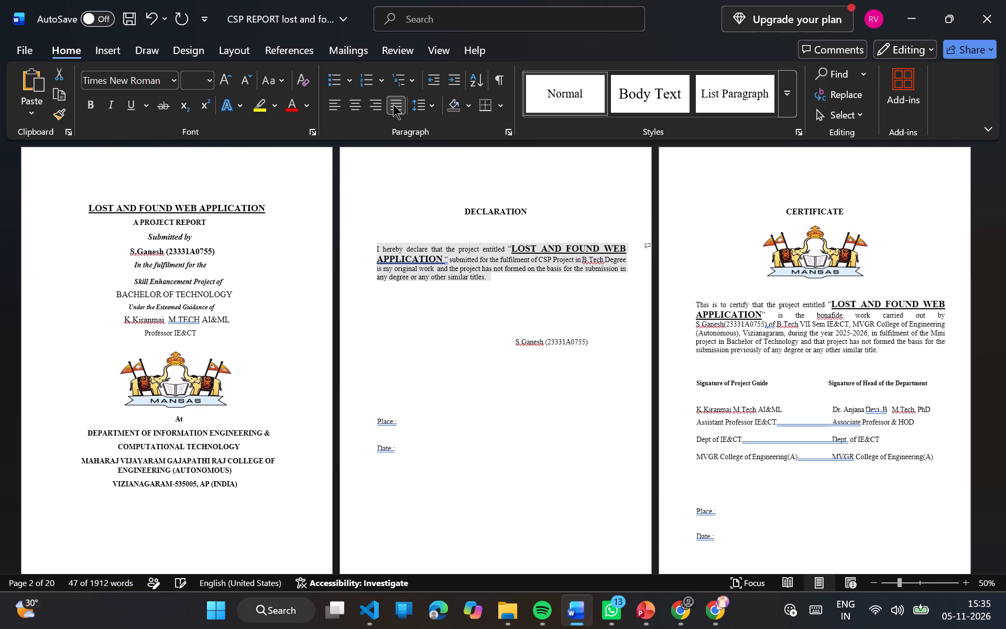
left_click(462, 396)
Replace "CSP" with "SEC" before "Project in B.Tech Degree" in the DECLARATION paragraph.
scroll(500, 447, "down", 1)
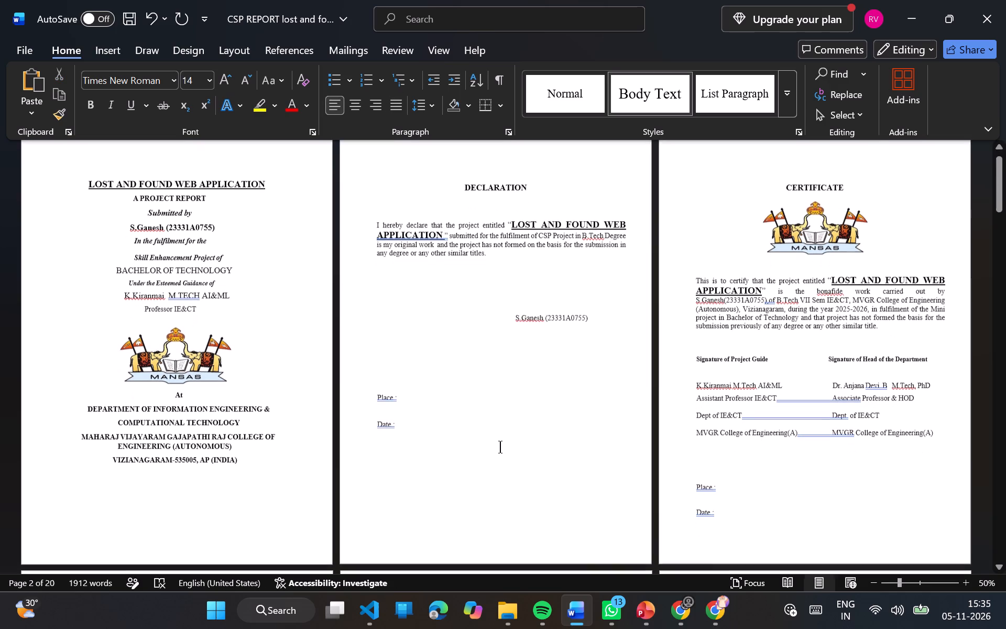
scroll(500, 447, "down", 1)
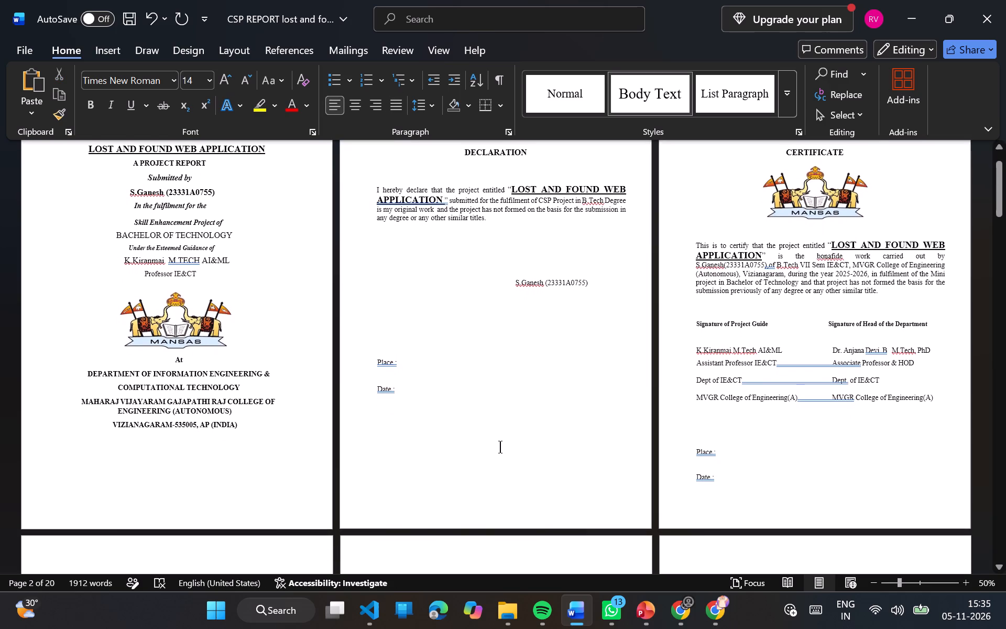
scroll(500, 447, "down", 1)
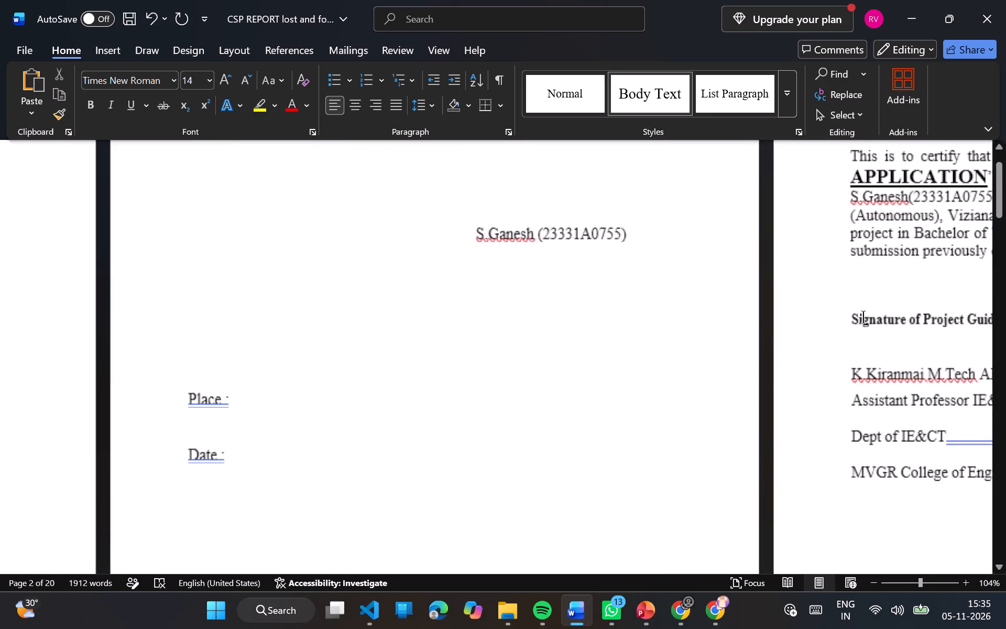
scroll(908, 316, "left", 1)
scroll(714, 353, "up", 4)
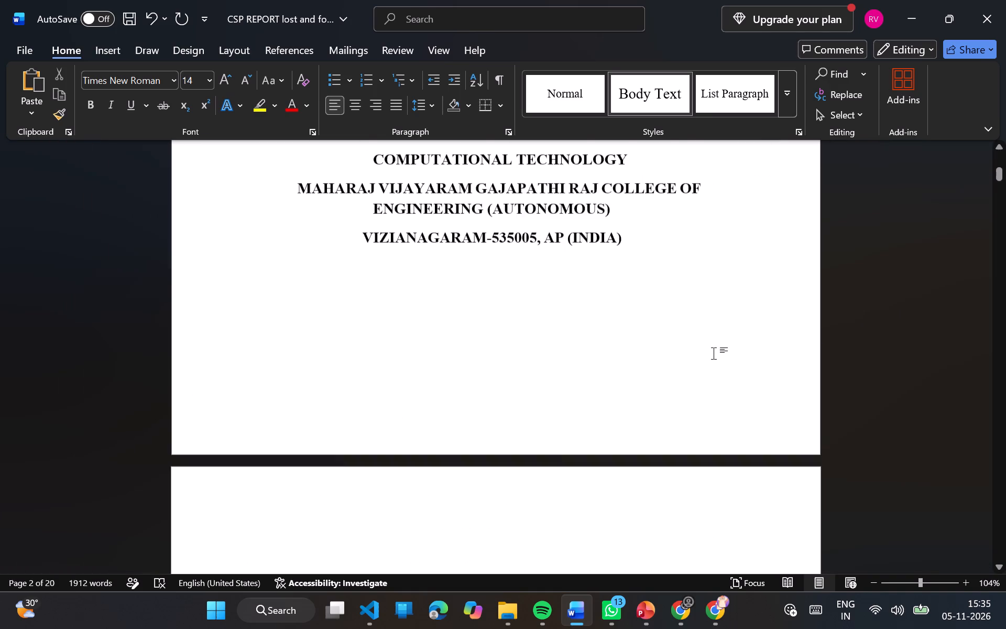
scroll(714, 353, "up", 5)
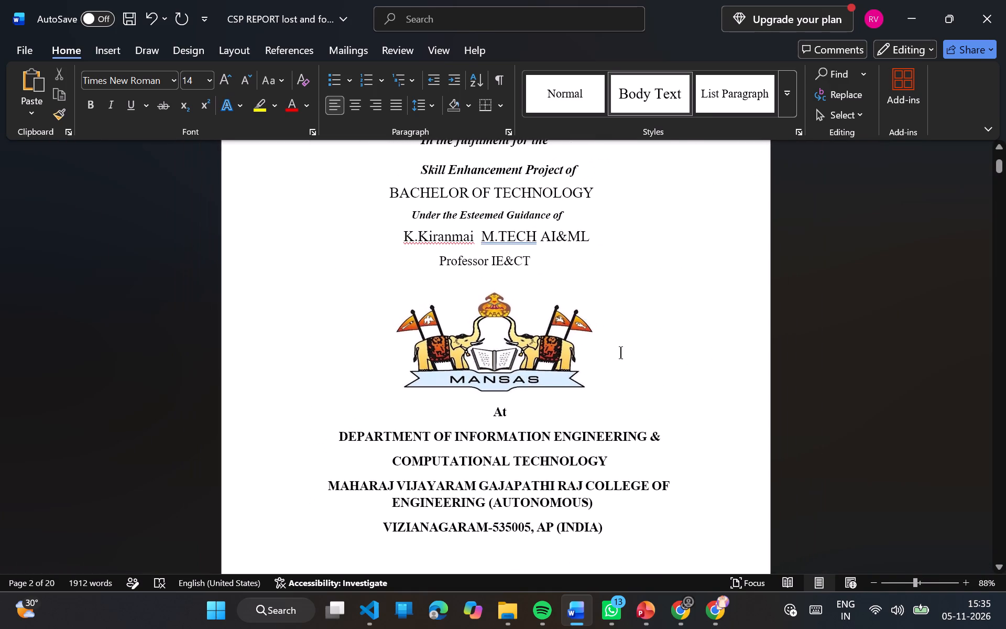
scroll(620, 352, "up", 3)
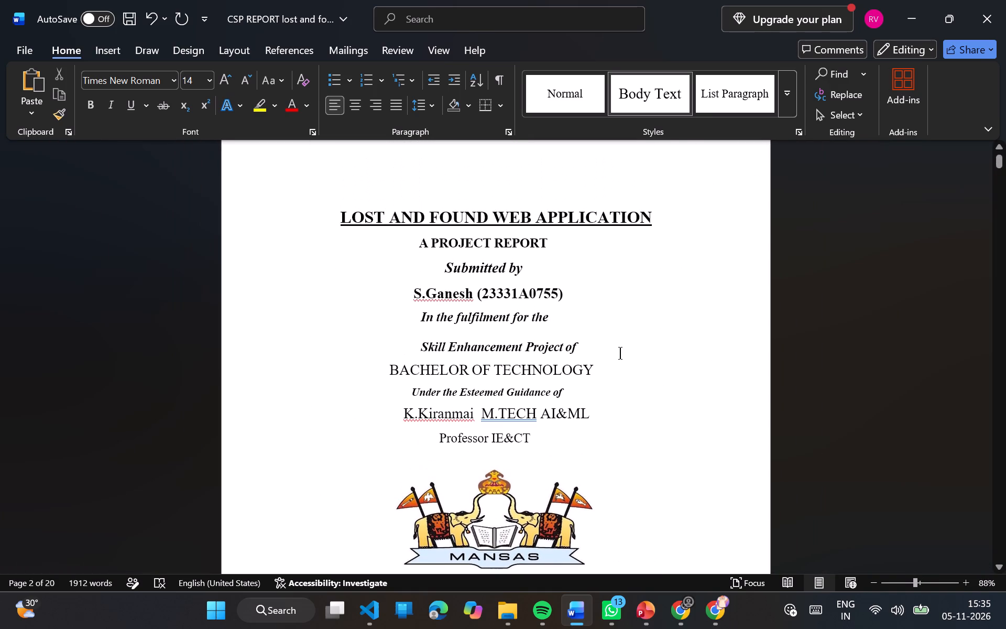
scroll(607, 409, "down", 7)
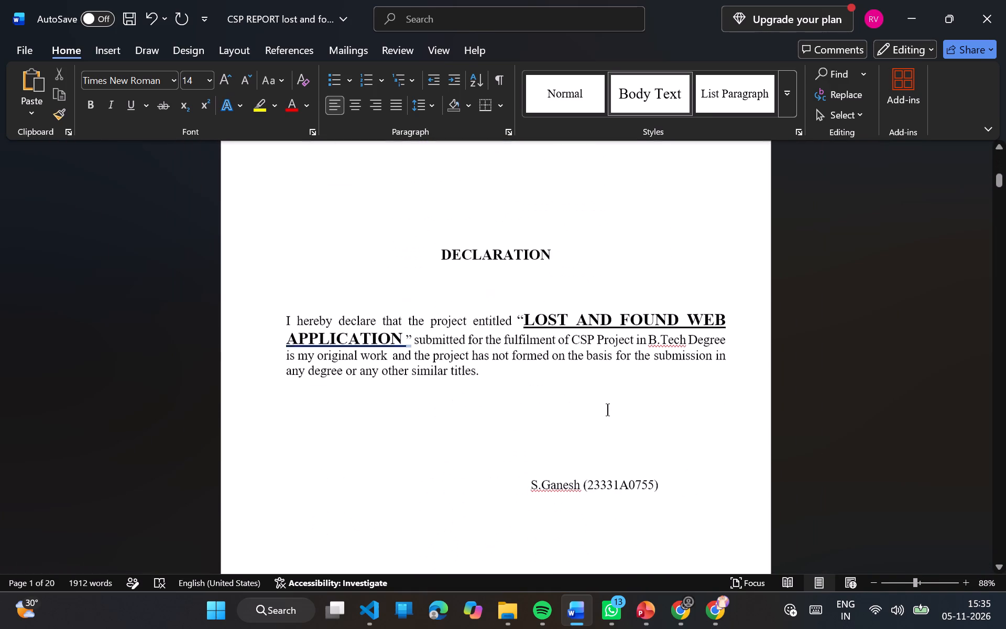
scroll(607, 409, "down", 2)
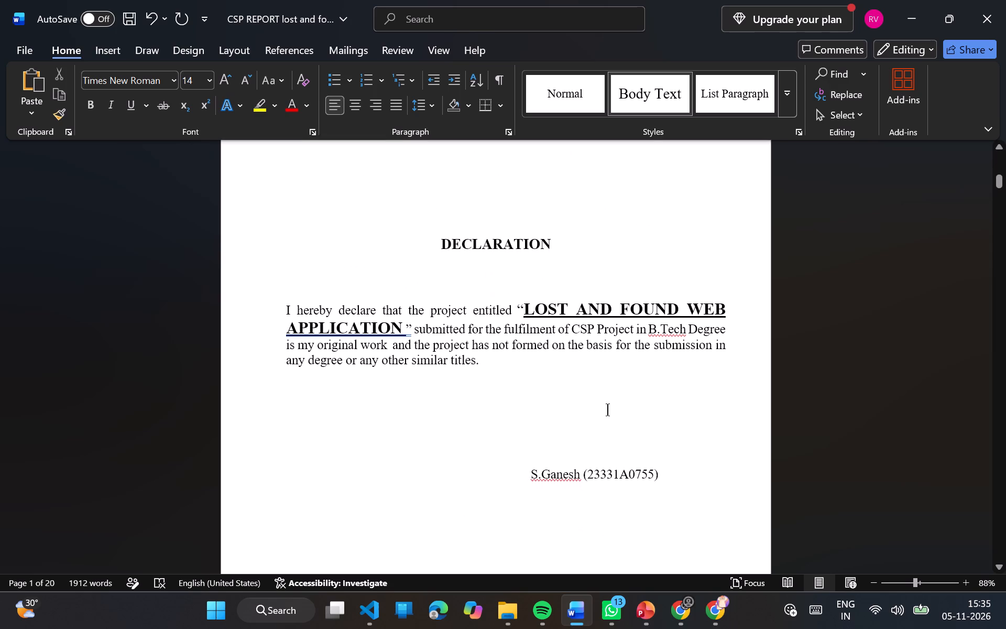
scroll(607, 409, "down", 1)
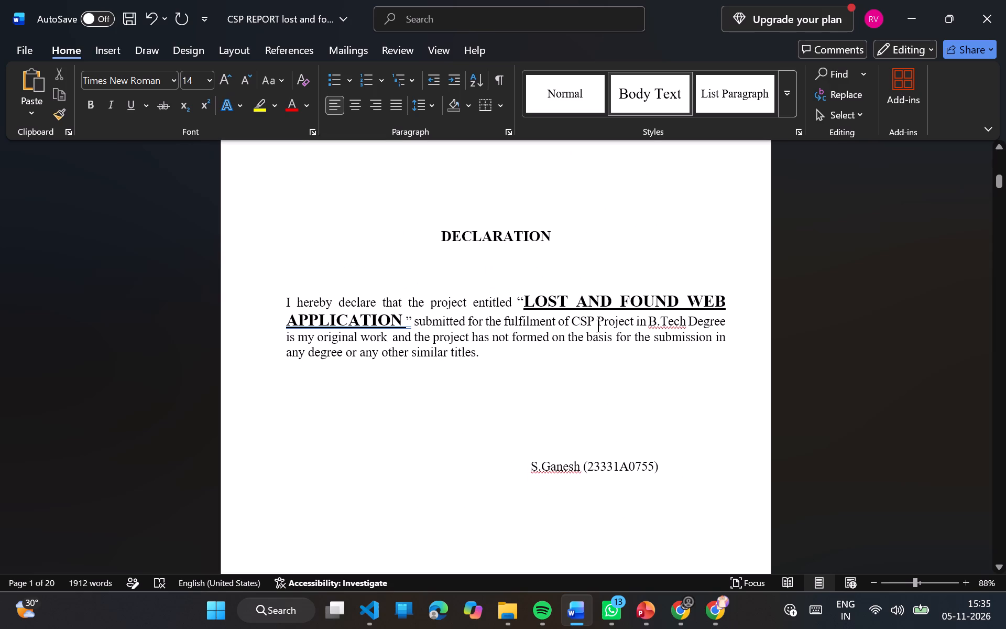
left_click(592, 323)
key("BackSpace")
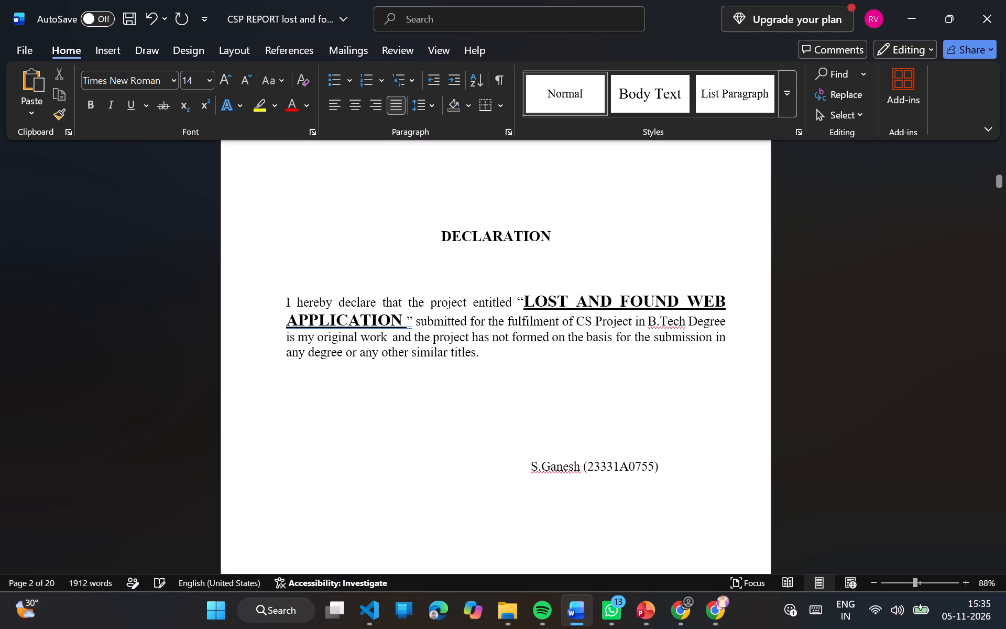
key("BackSpace")
key("BackSpace")
type("SEC")
Replace "Mini" with "Skill Enhancement" before "project in Bachelor of Technology" in the CERTIFICATE paragraph.
scroll(599, 393, "down", 2)
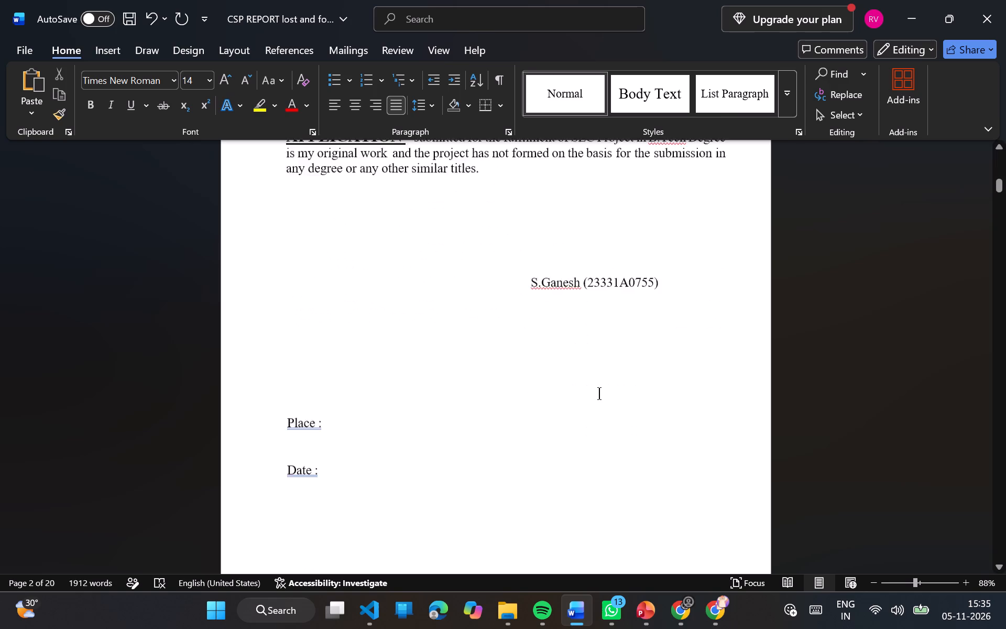
scroll(599, 393, "down", 5)
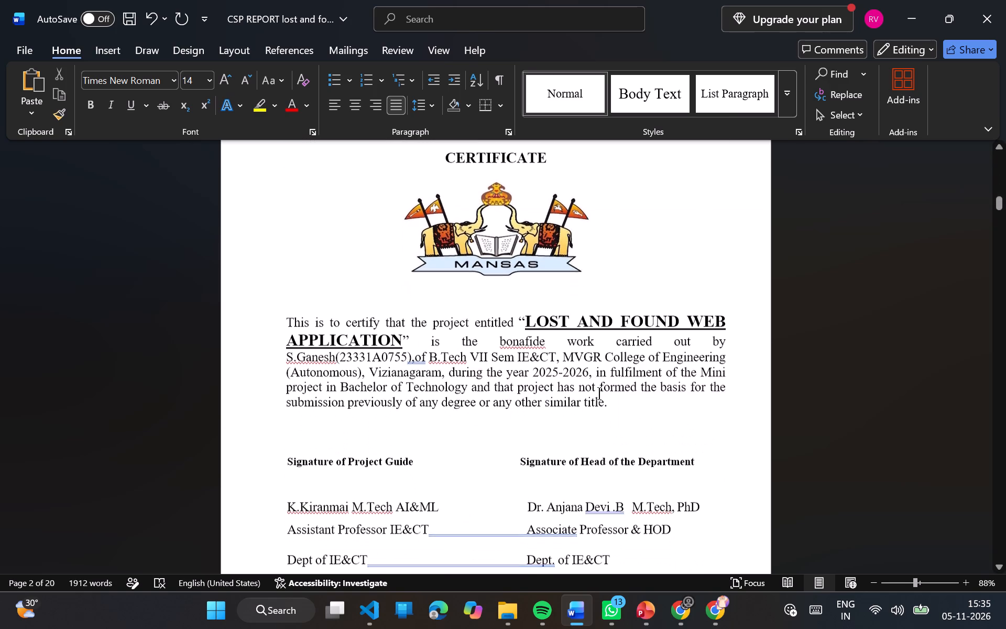
scroll(599, 393, "down", 2)
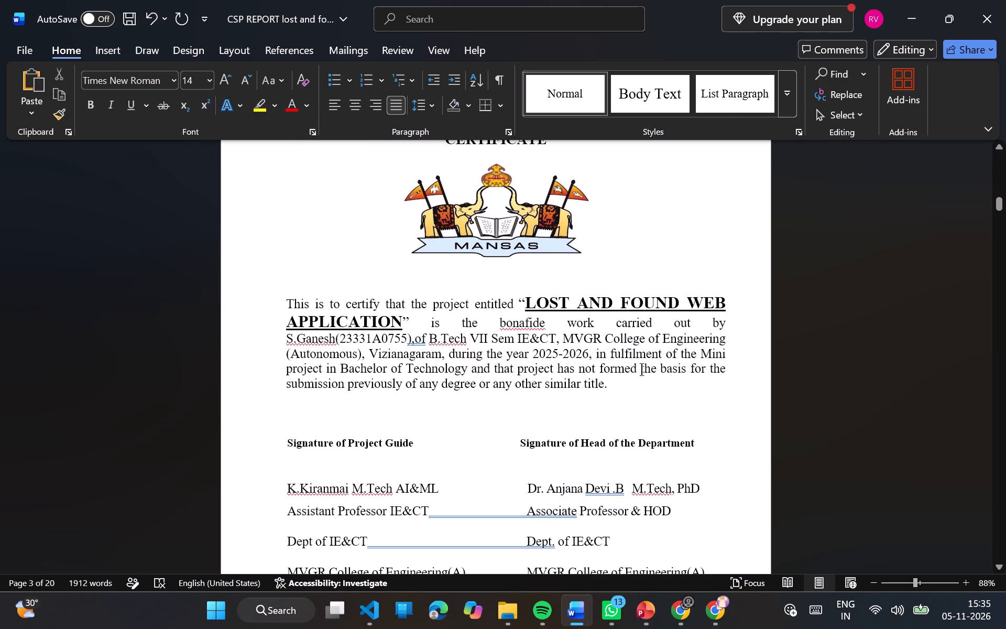
left_click(700, 351)
key("Right")
key("Right")
key("Right")
key("Right")
key("BackSpace")
key("BackSpace")
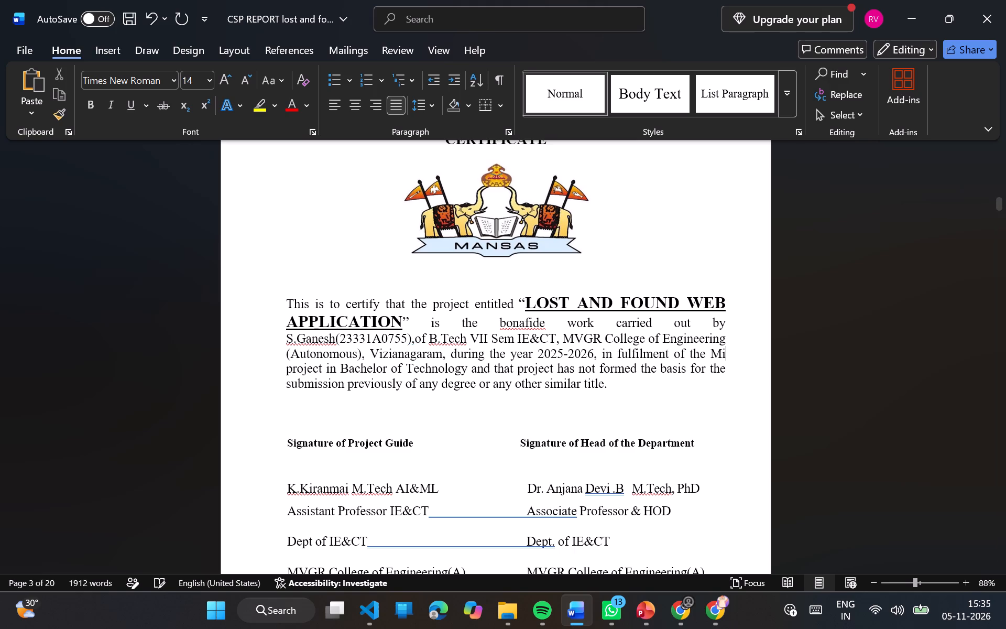
key("BackSpace")
key("BackSpace")
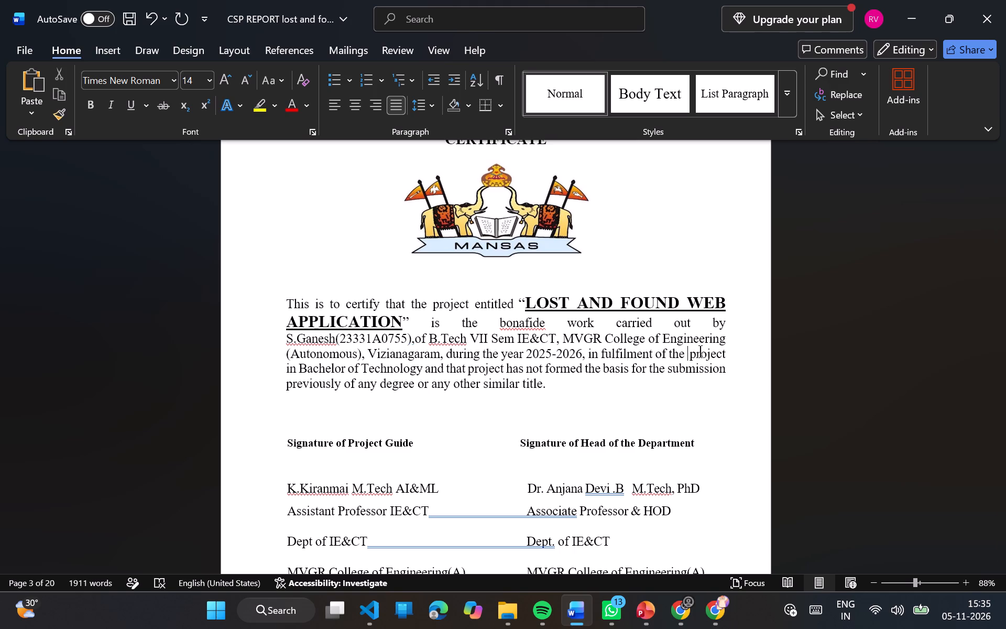
type("sKILL")
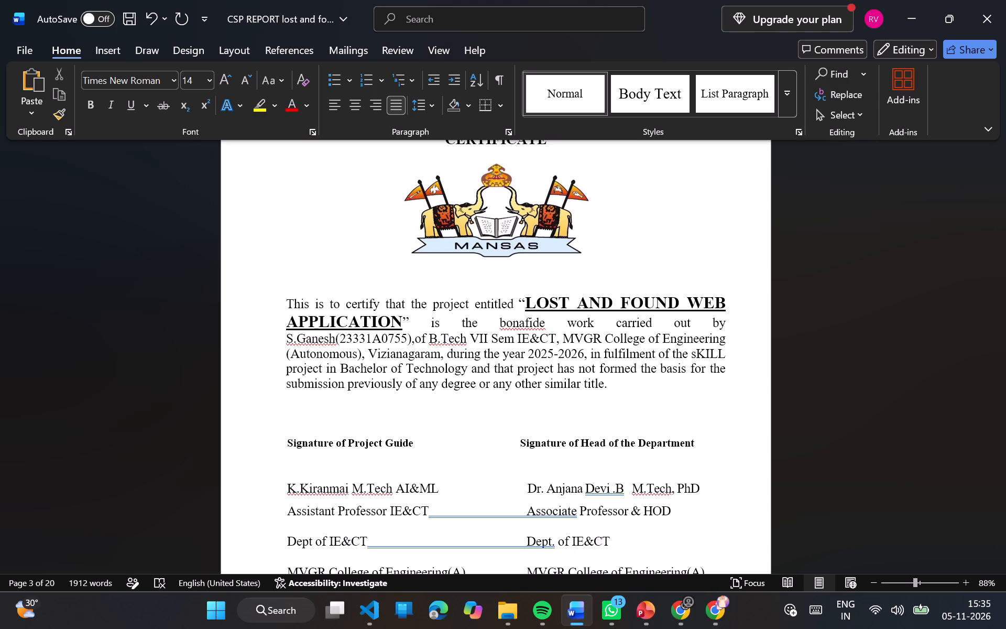
key("BackSpace")
key("BackSpace")
key("BackSpace")
key("BackSpace")
key("BackSpace")
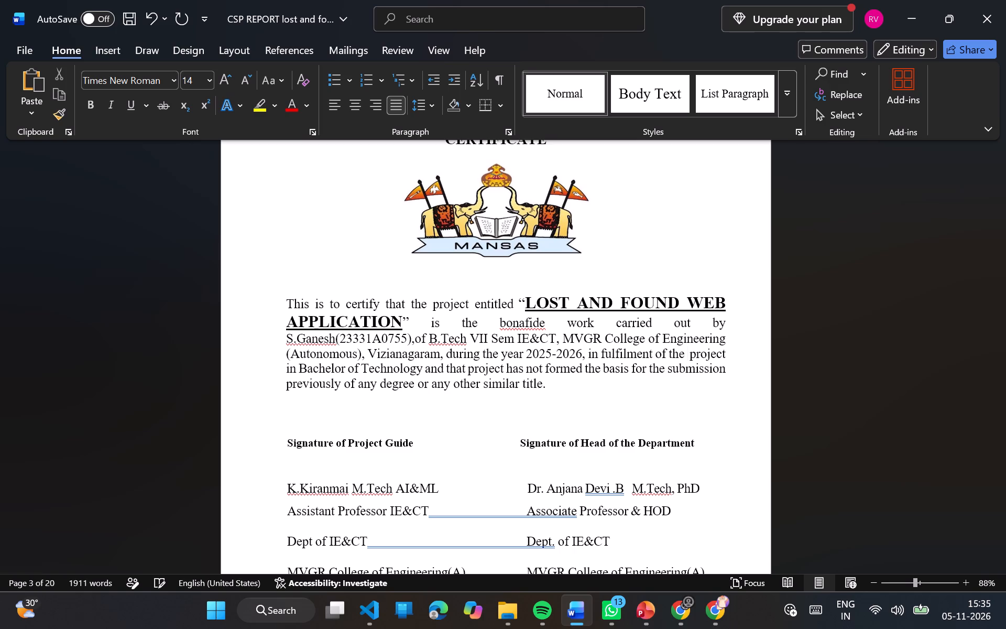
key("s")
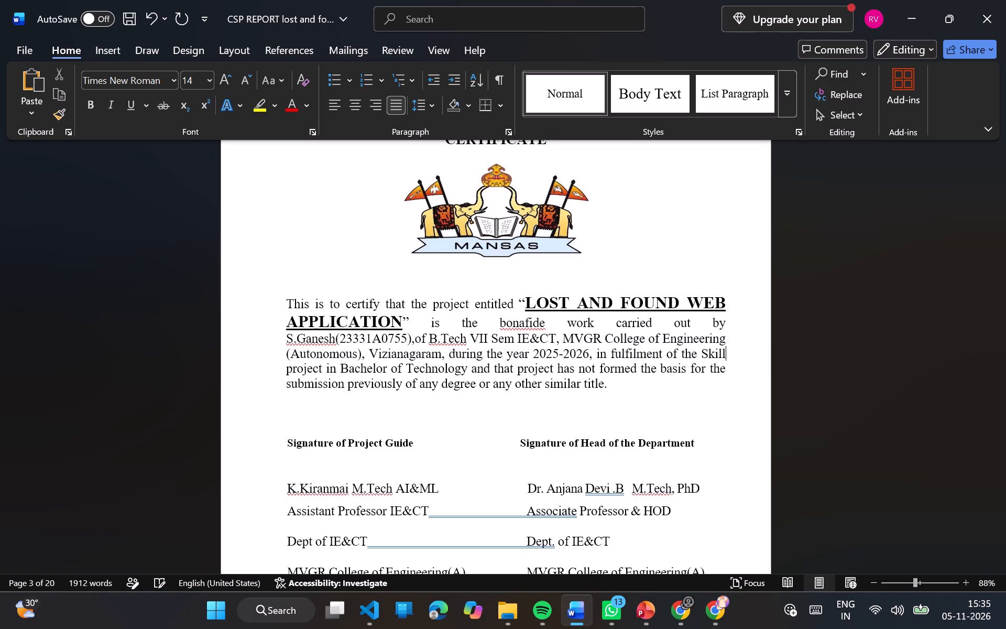
key("e")
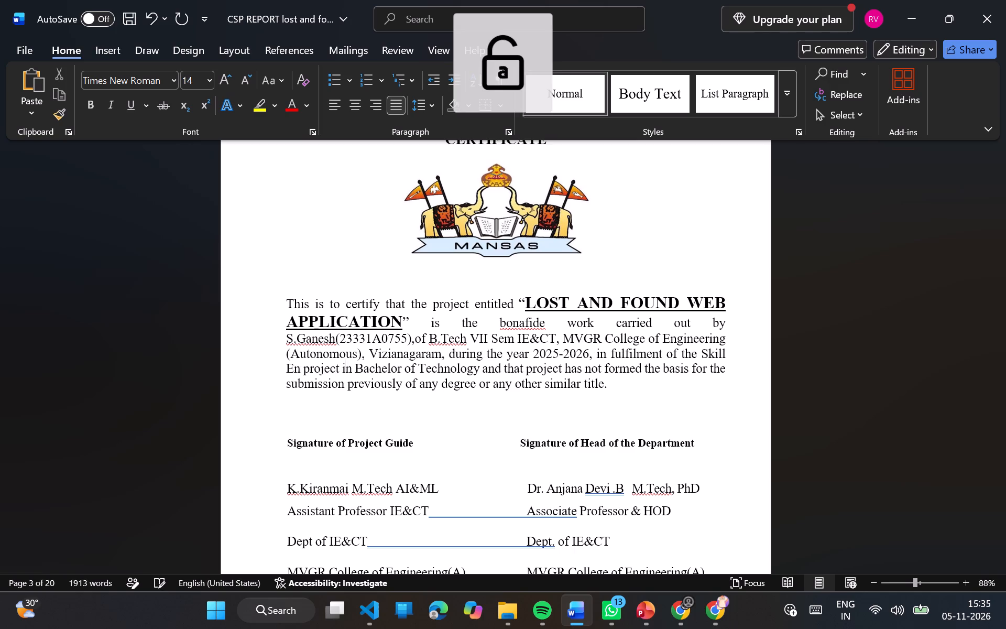
type("hancee")
key("BackSpace")
type("ment")
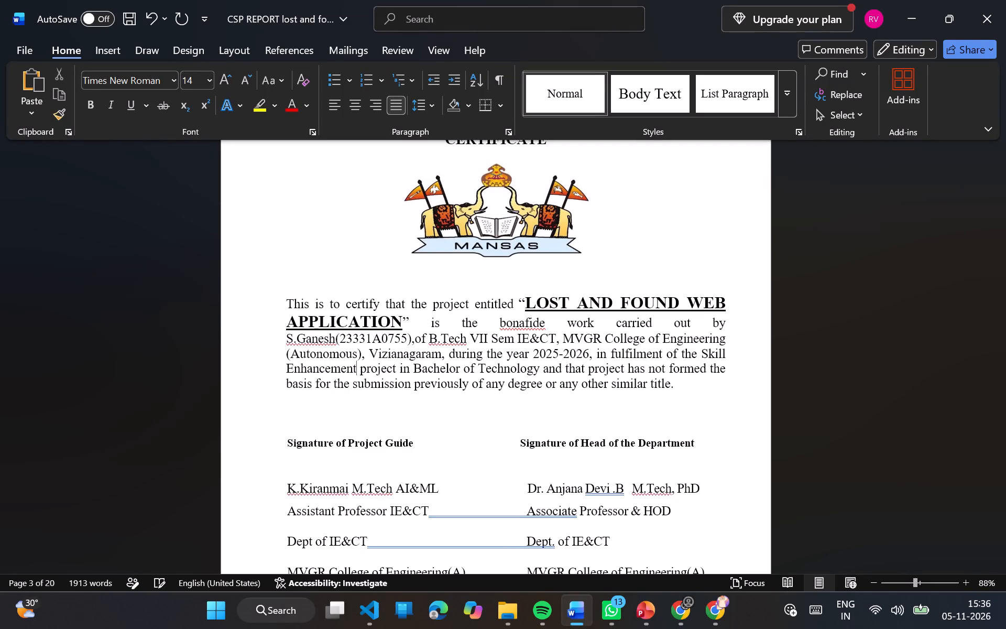
key("space")
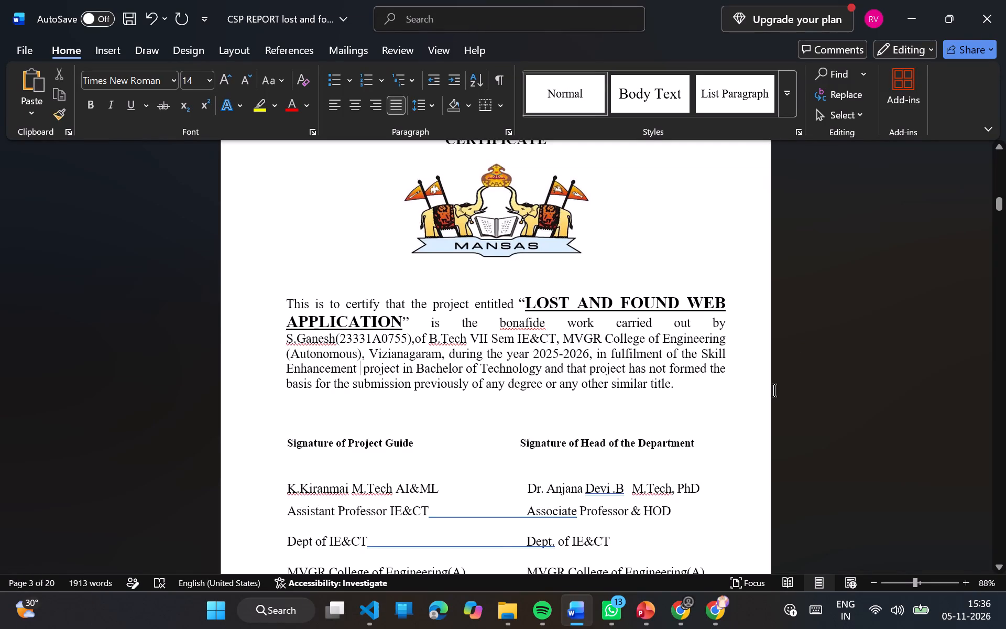
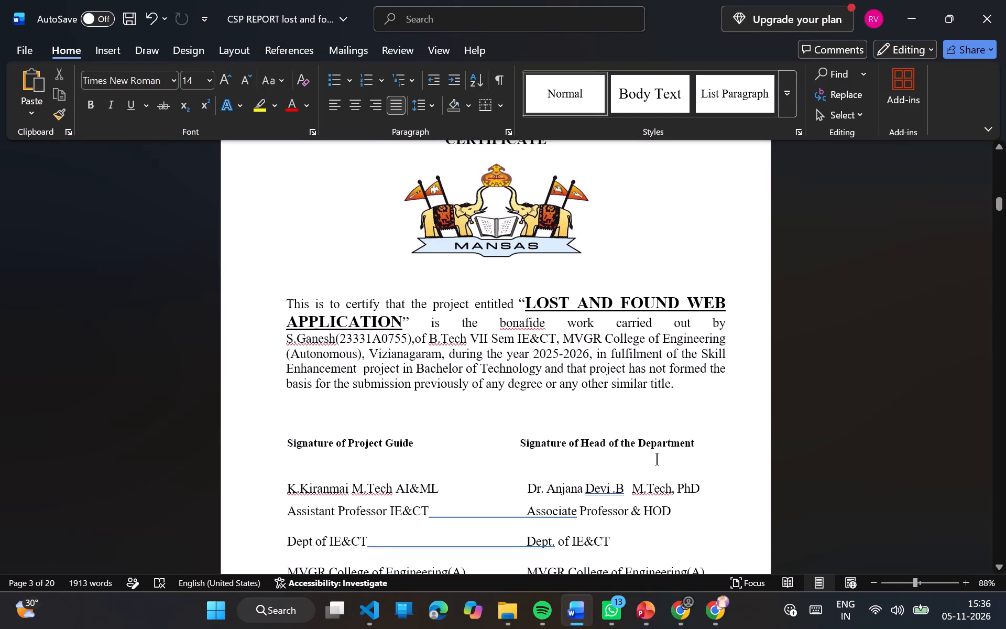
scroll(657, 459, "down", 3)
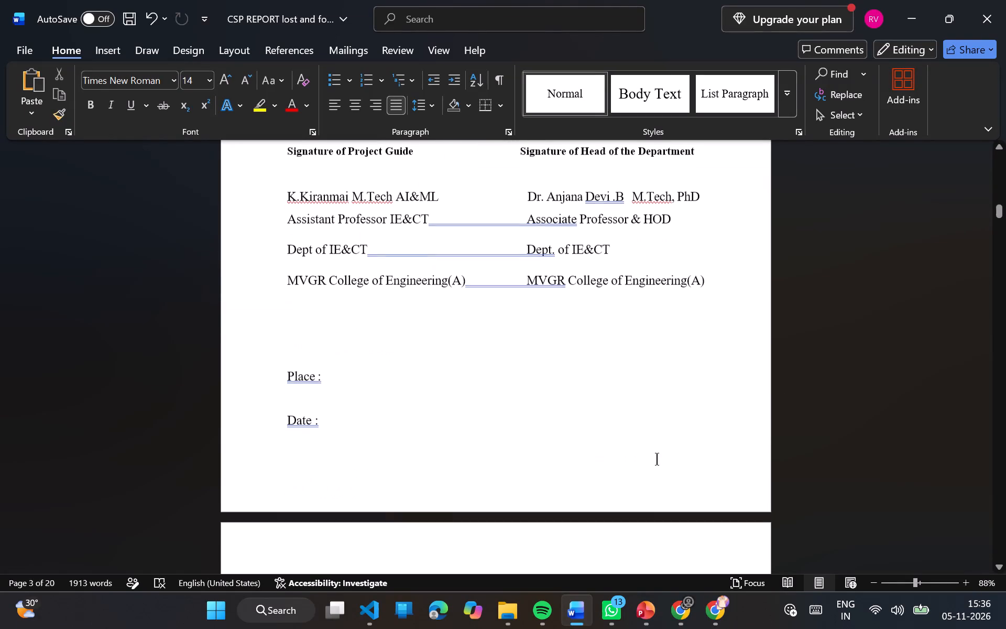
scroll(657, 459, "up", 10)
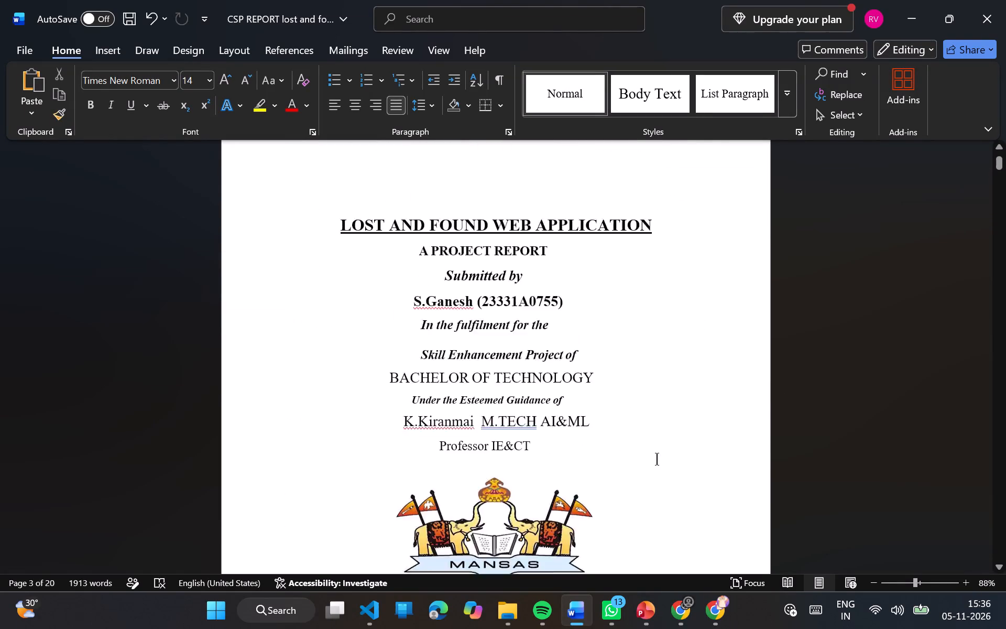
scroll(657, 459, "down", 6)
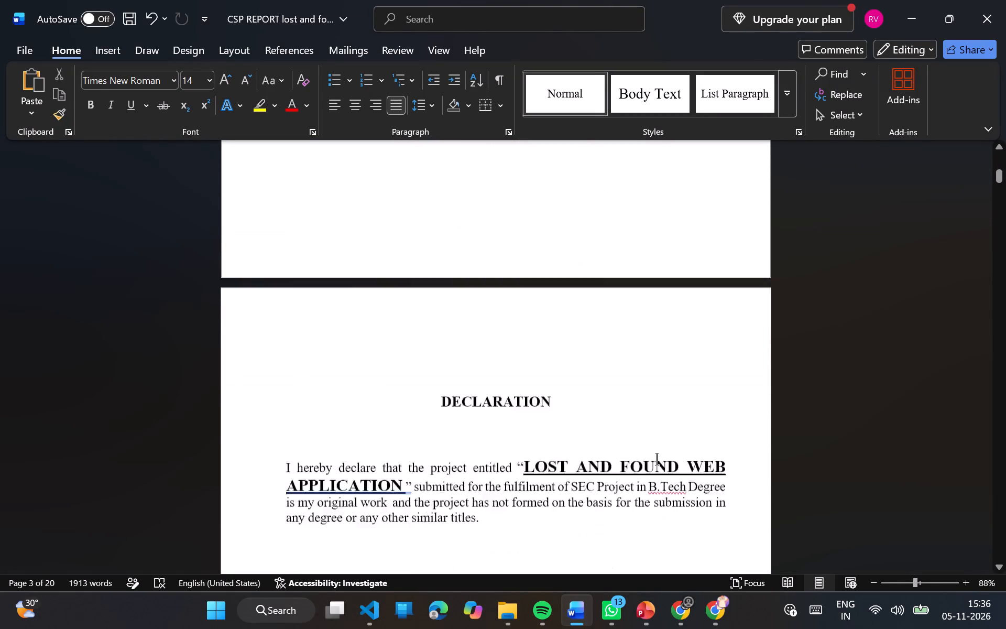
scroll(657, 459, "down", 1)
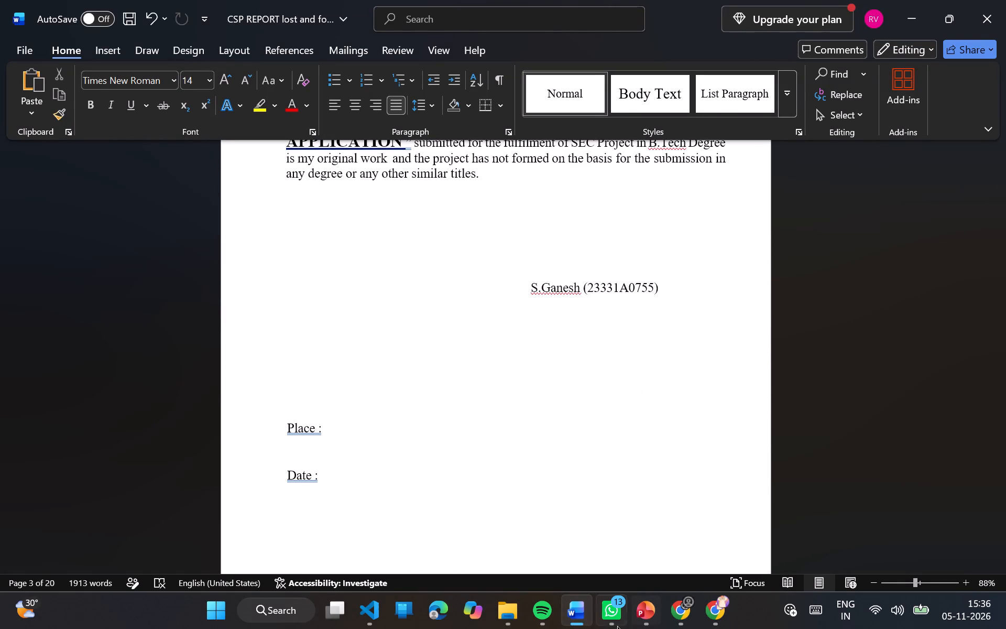
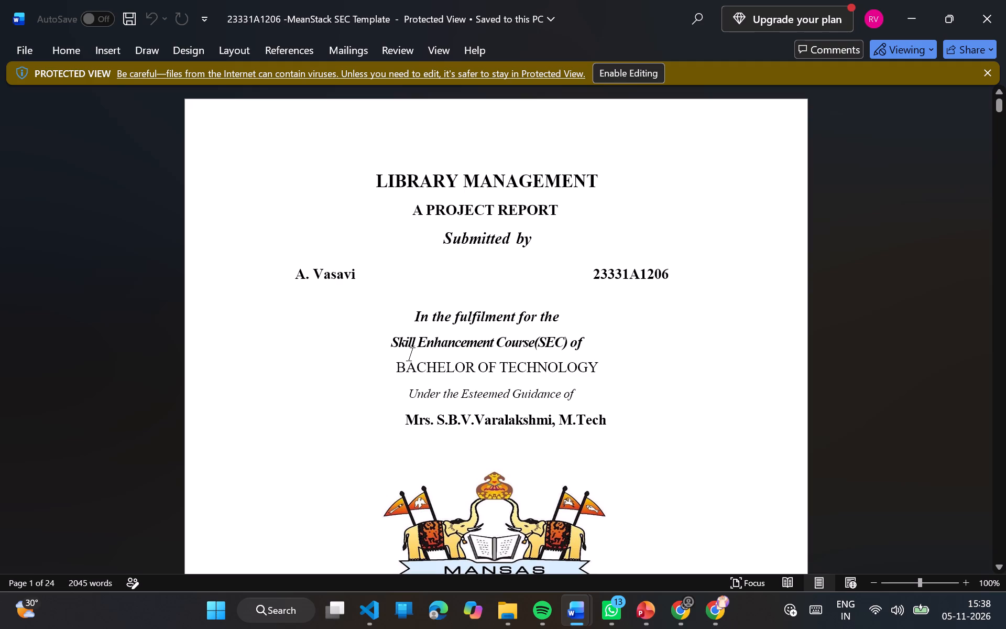
Following the MeanStack SEC Template's cover, change "Skill Enhancement Project" to "Skill Enhancement Course (SEC)" on the Lost and Found report's cover page.
left_click_drag(388, 344, 486, 339)
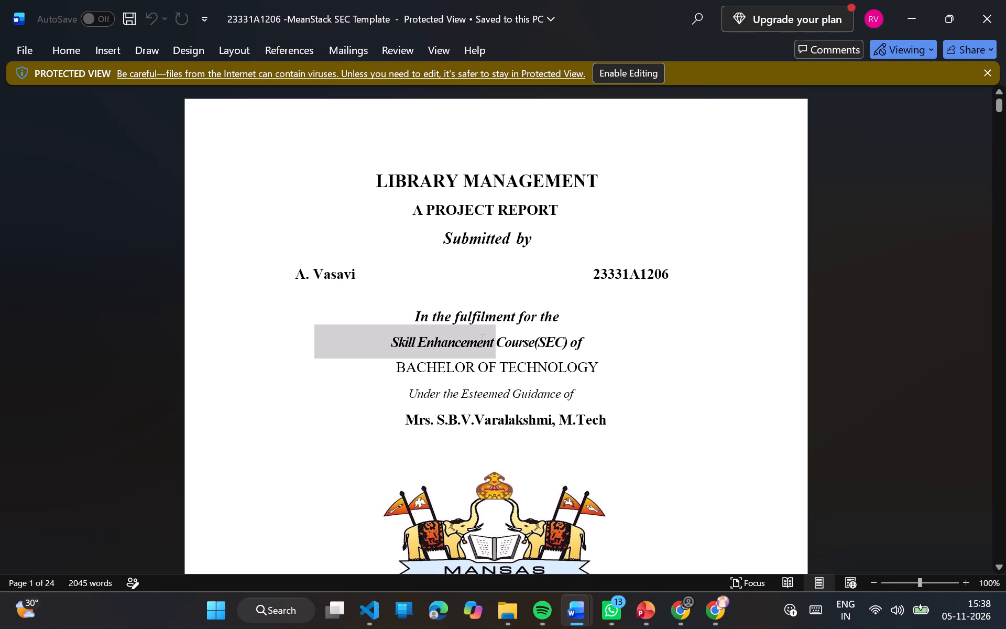
left_click_drag(486, 339, 424, 348)
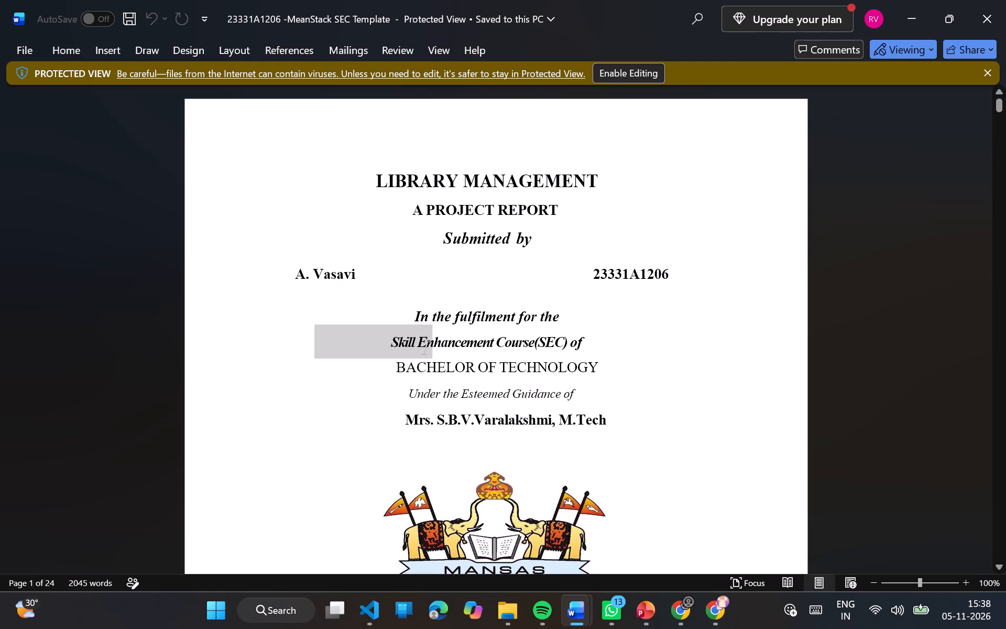
left_click_drag(424, 348, 405, 348)
left_click(589, 340)
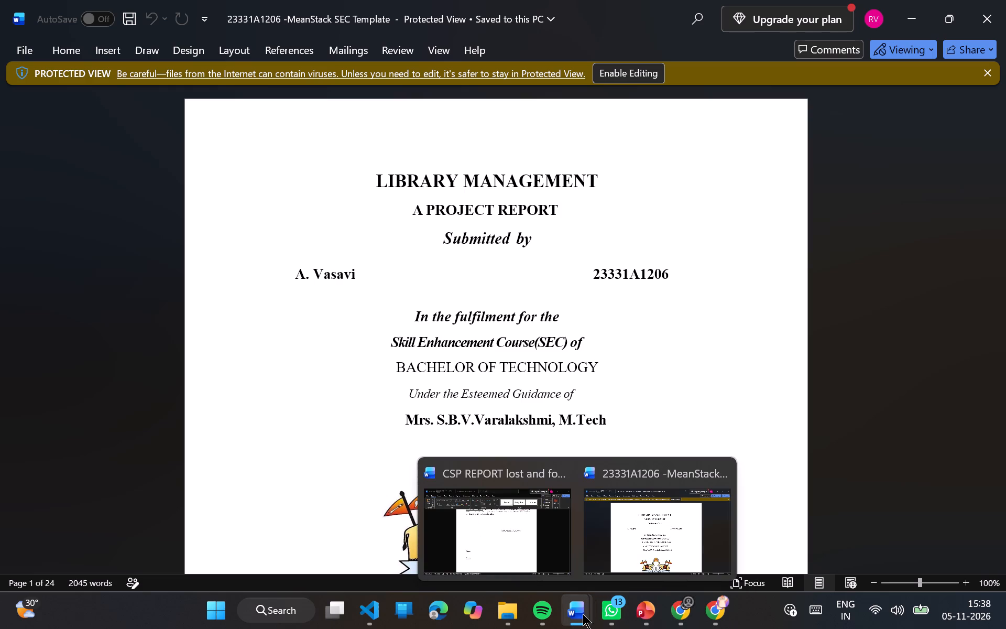
left_click(603, 540)
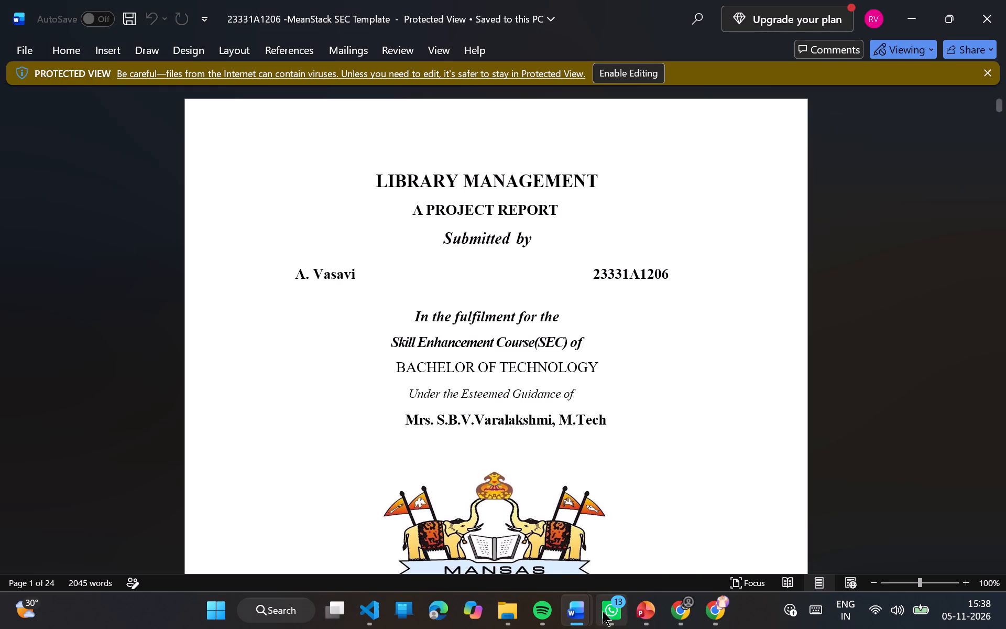
left_click(527, 554)
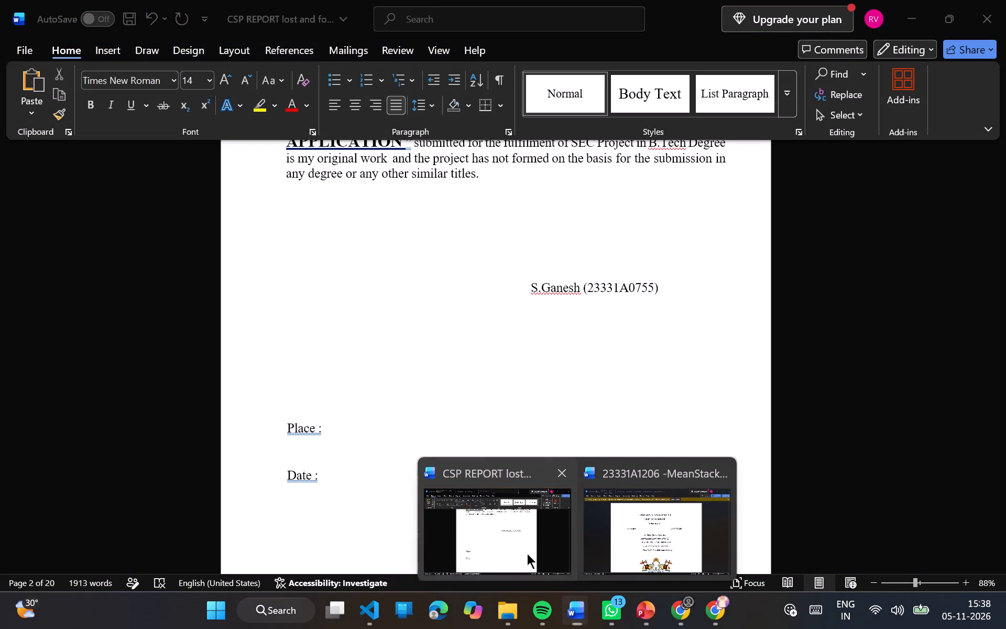
scroll(456, 448, "up", 5)
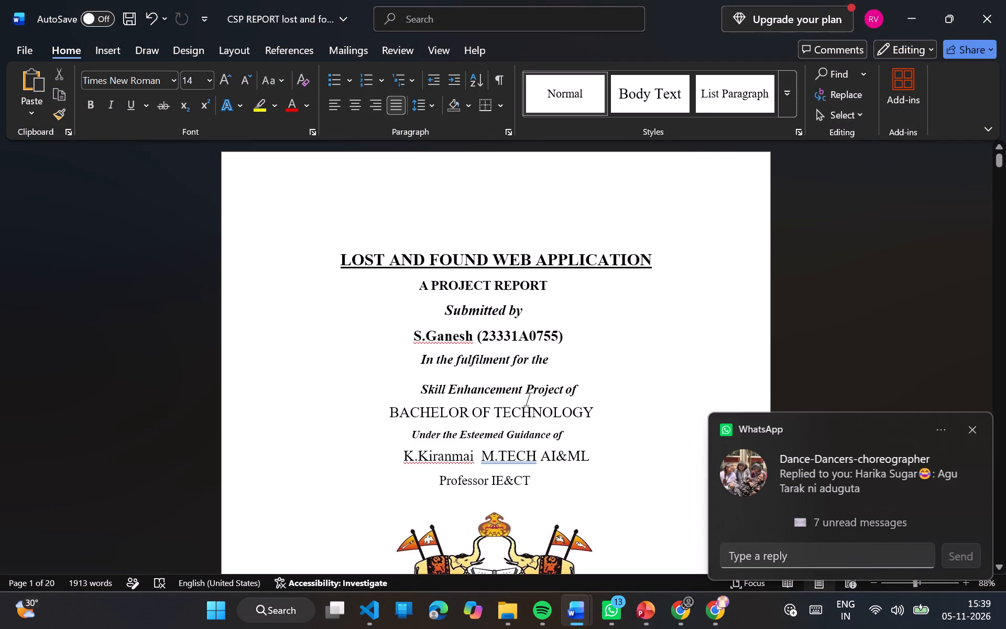
left_click(563, 392)
key("BackSpace")
key("BackSpace")
key("BackSpace")
key("BackSpace")
key("BackSpace")
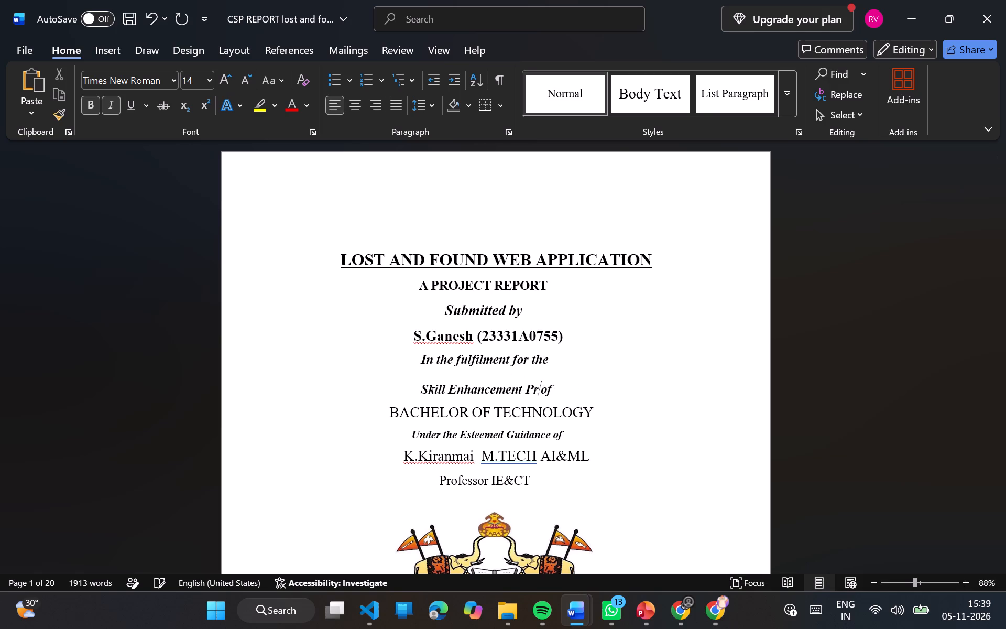
key("BackSpace")
key("BackSpace")
type("Course")
key("space")
type("(Se")
key("BackSpace")
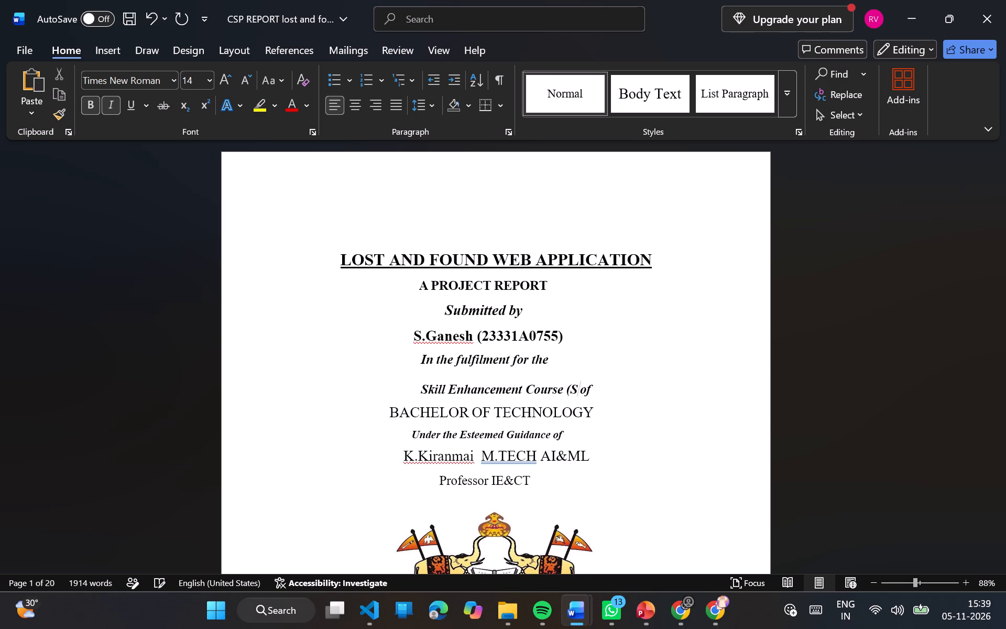
type("EC")
key("shift+parenright")
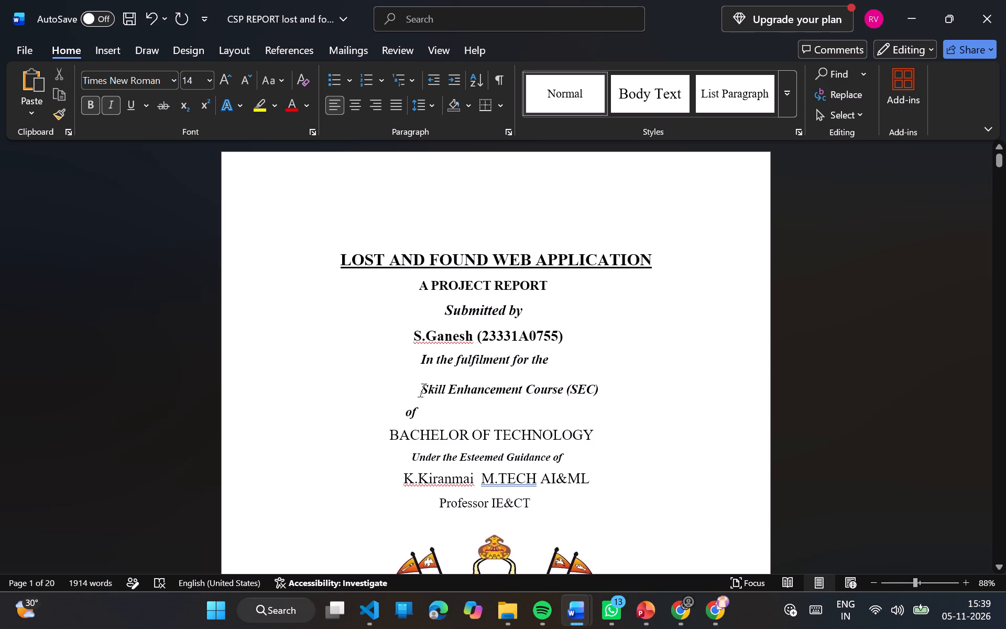
Join the "Skill Enhancement Course (SEC)" line to the end of the "In the fulfilment for the" line.
left_click(422, 391)
key("BackSpace")
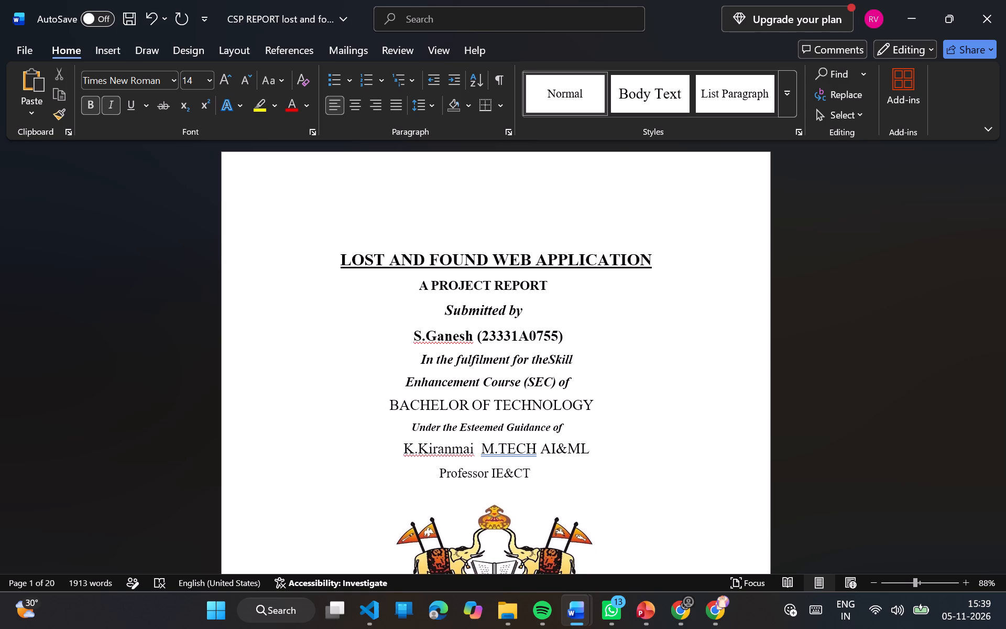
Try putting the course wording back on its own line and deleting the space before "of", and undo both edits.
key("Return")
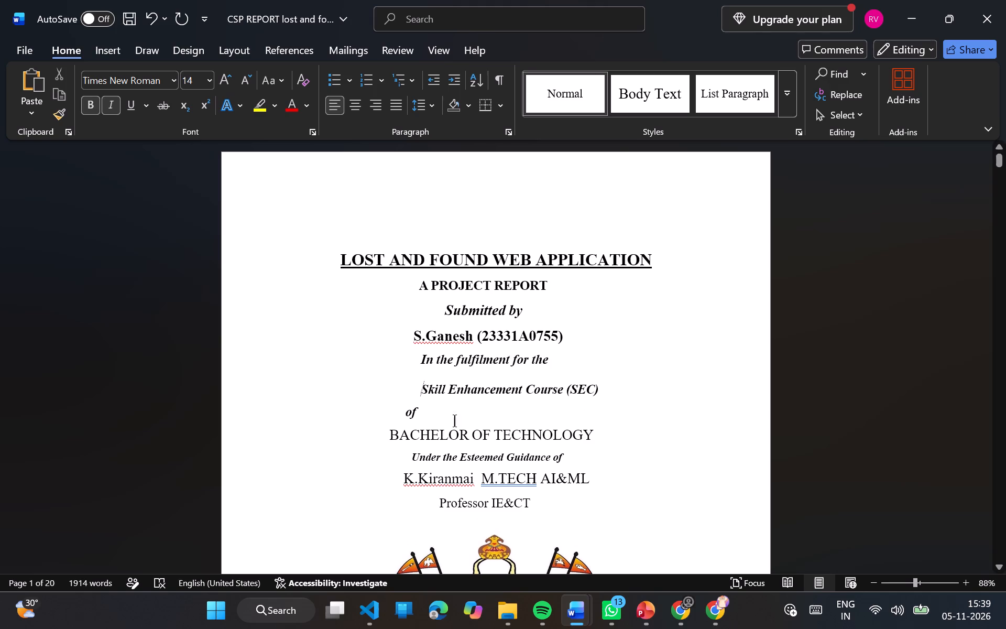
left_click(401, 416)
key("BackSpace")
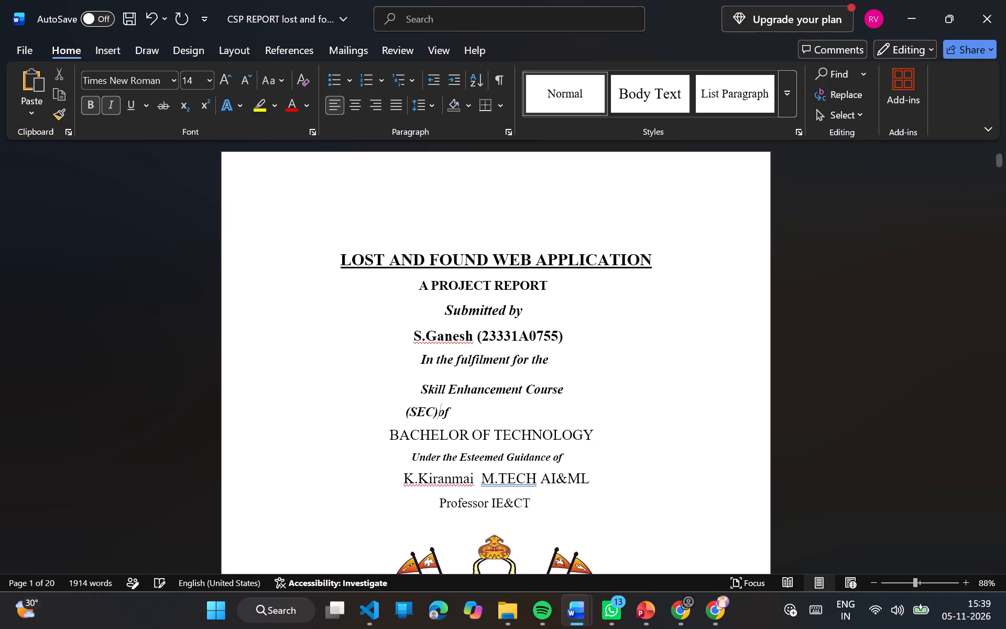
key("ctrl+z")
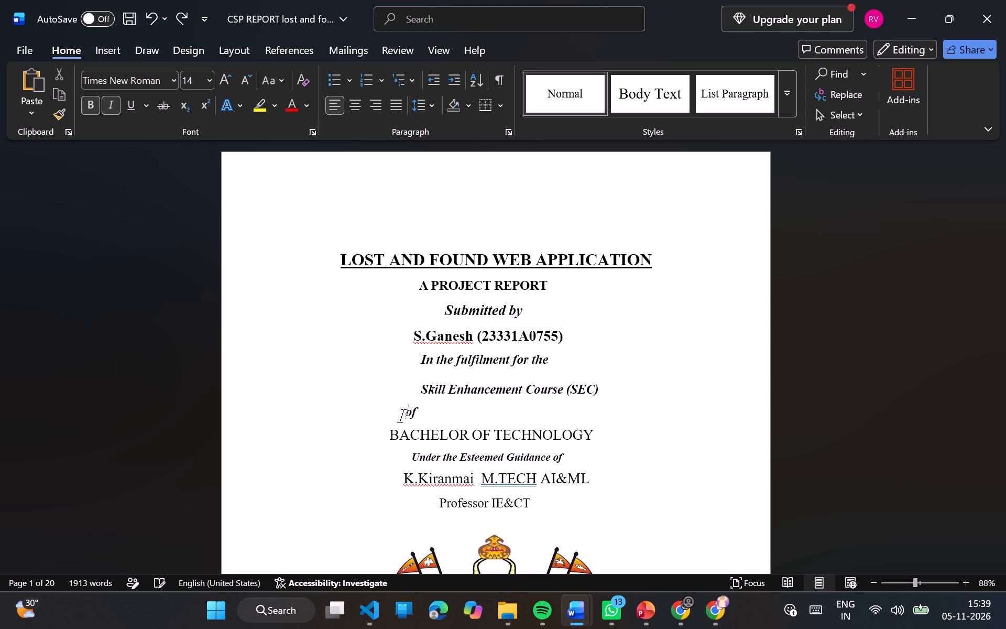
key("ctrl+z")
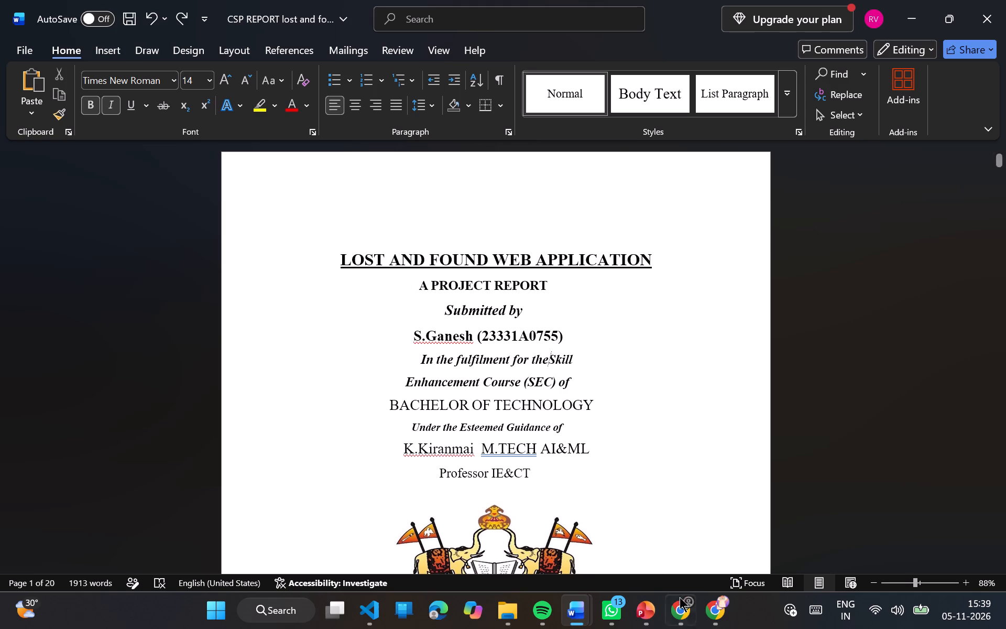
Check how the template's cover page lays out the Skill Enhancement Course line and return to the Lost and Found report.
left_click(639, 546)
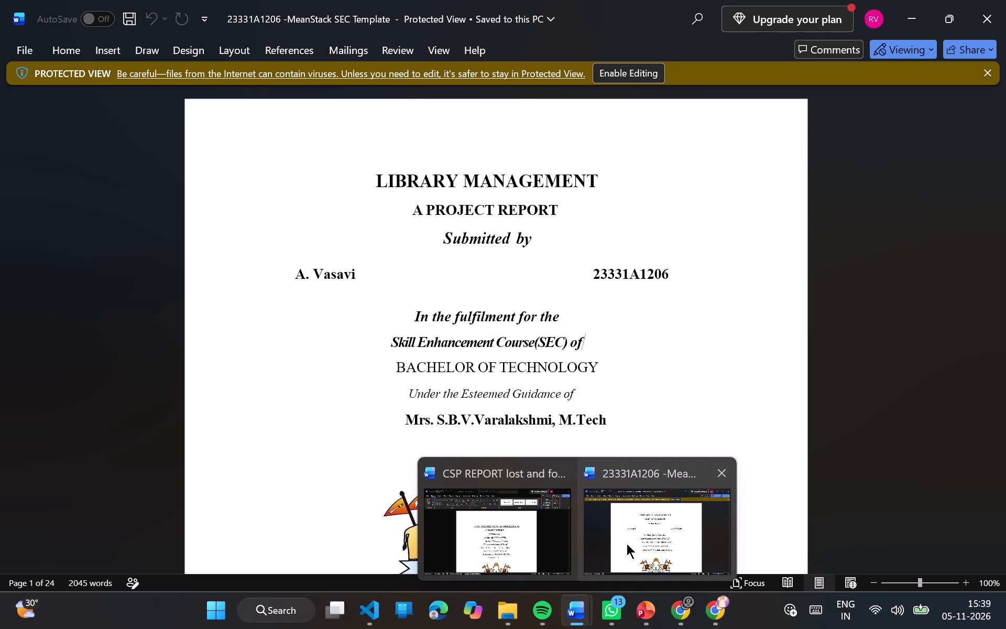
left_click(554, 540)
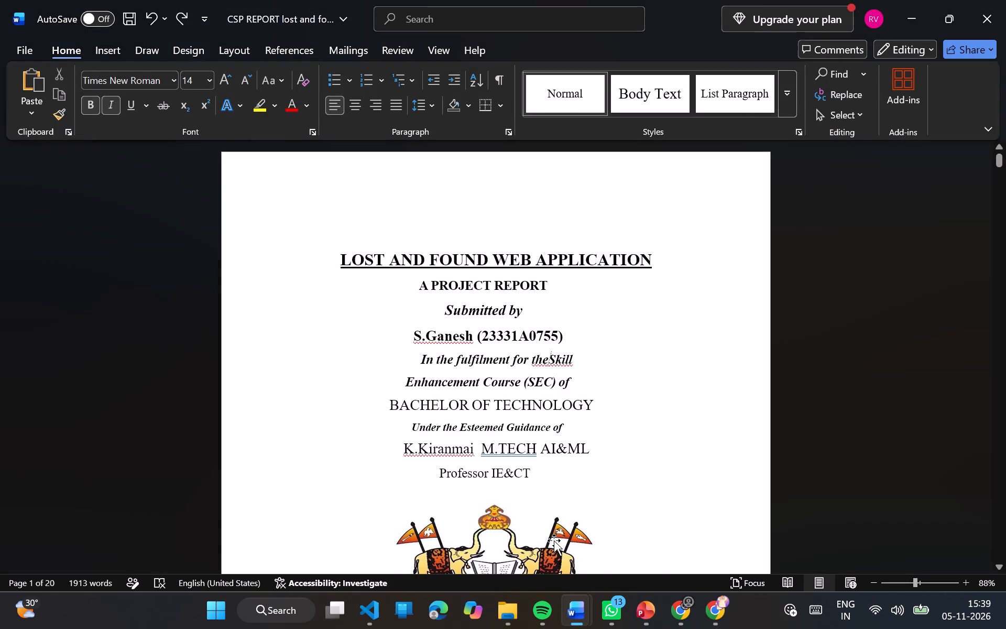
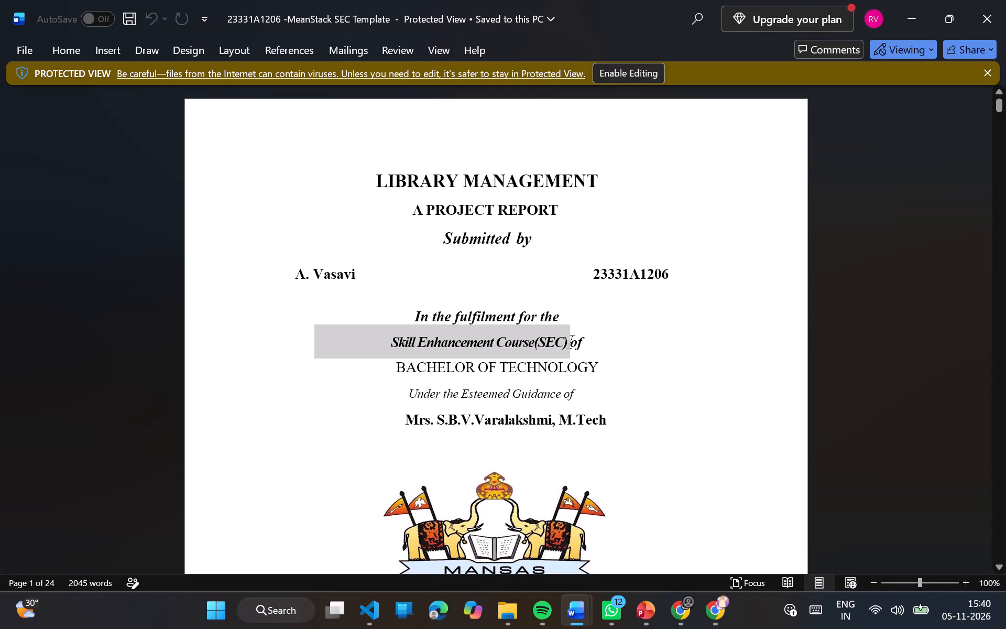
Copy the "Skill Enhancement Course(SEC)" wording from the MeanStack SEC Template's cover page.
key("ctrl+c")
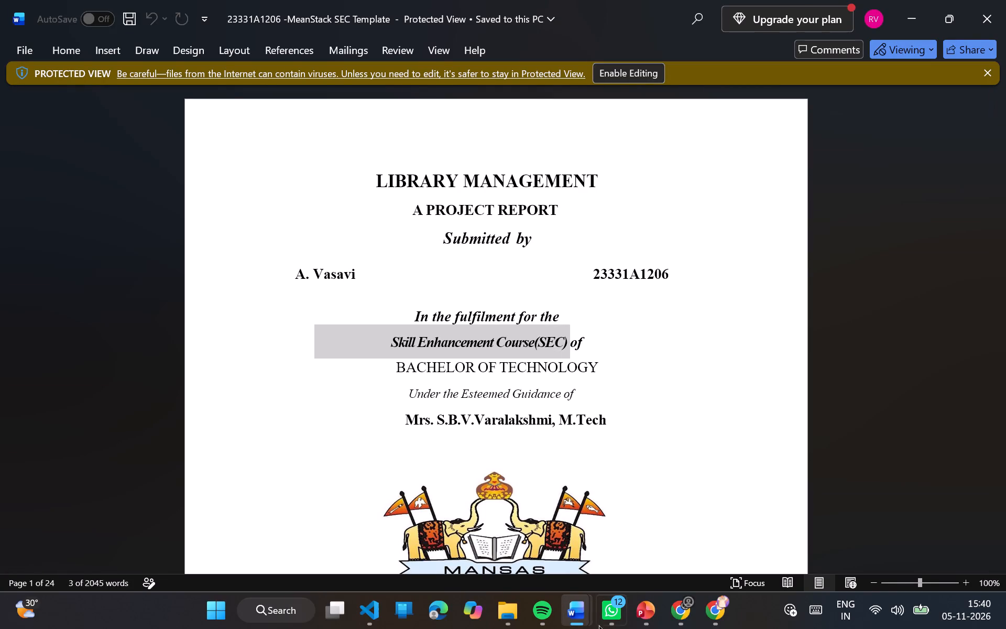
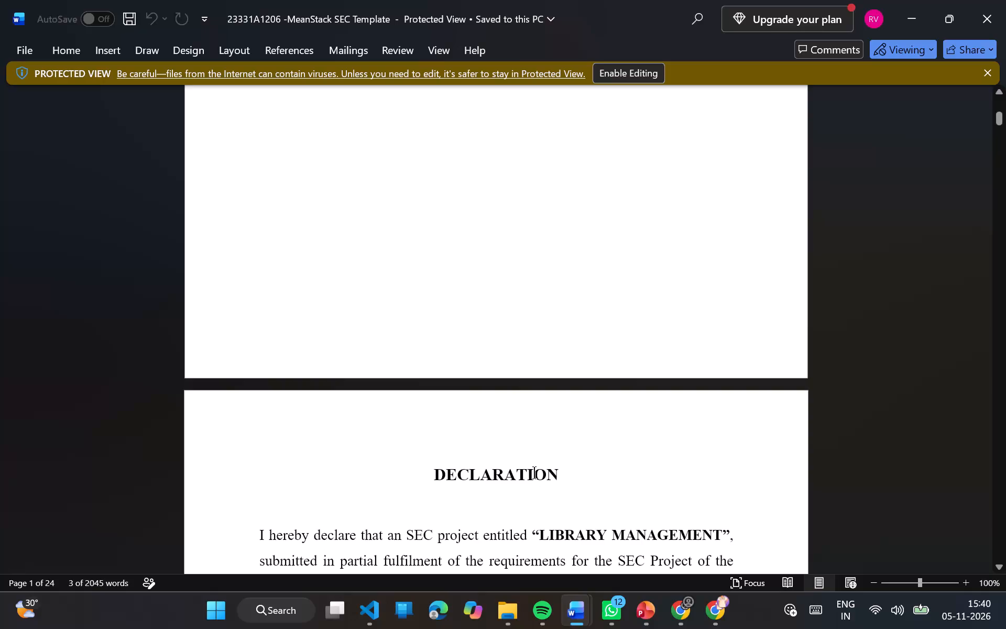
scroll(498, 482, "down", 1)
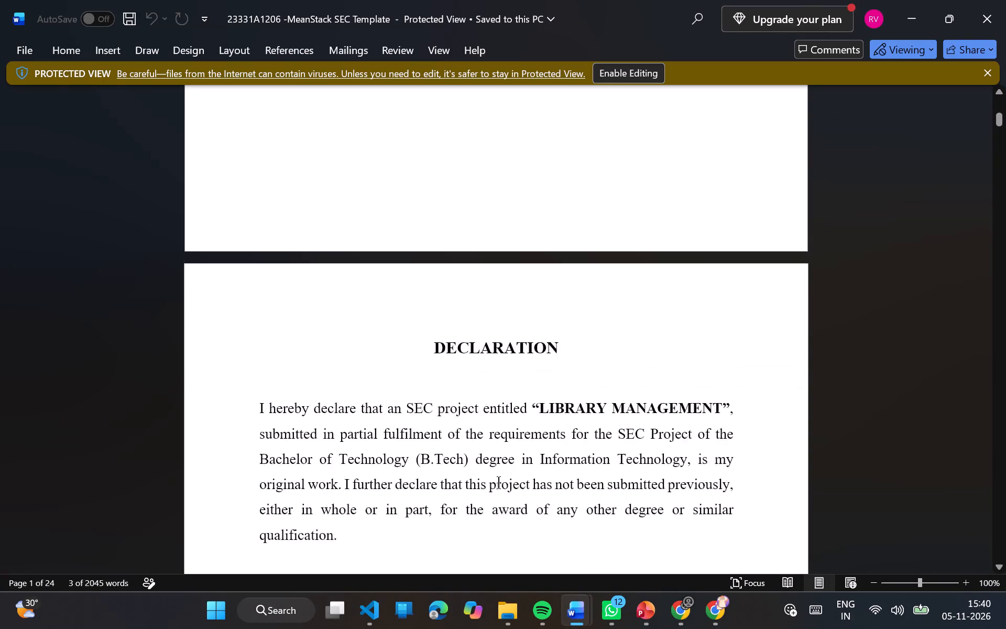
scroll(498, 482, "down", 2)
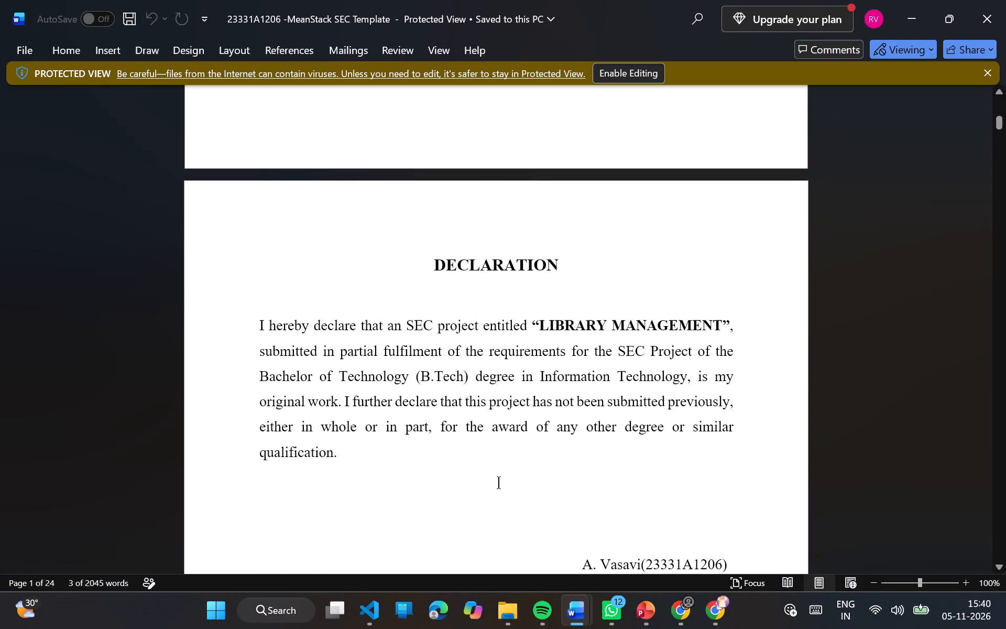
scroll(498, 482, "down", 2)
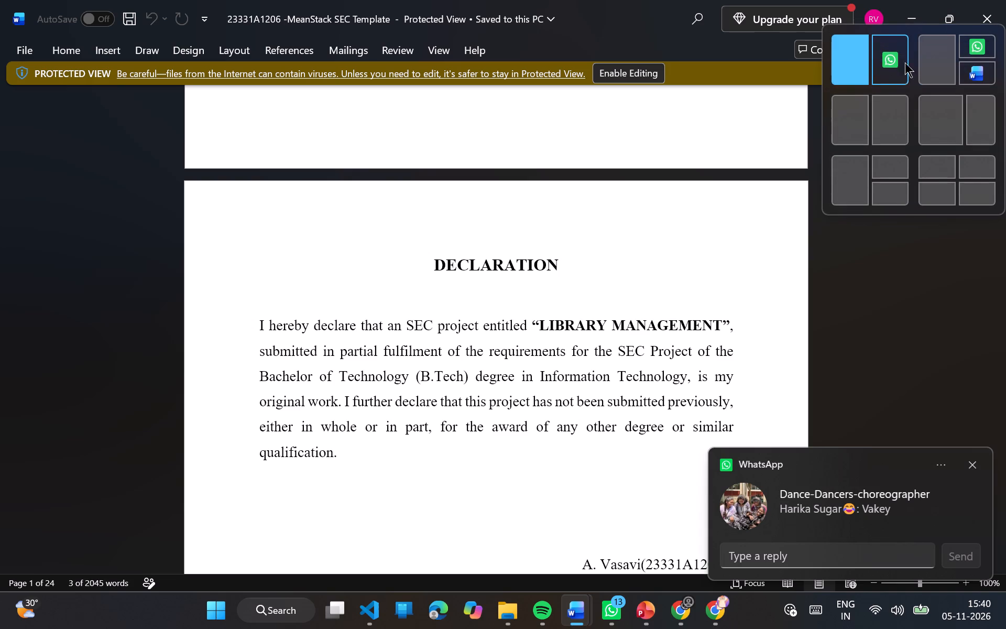
Place the MeanStack SEC Template and the Lost and Found report side by side, with both cover pages in view.
left_click(844, 120)
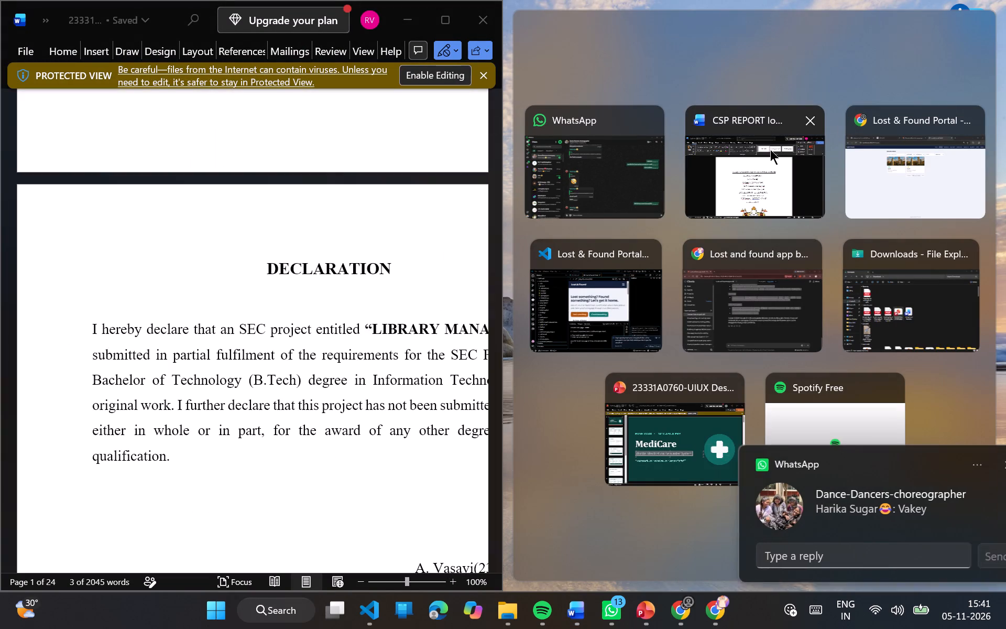
left_click(758, 169)
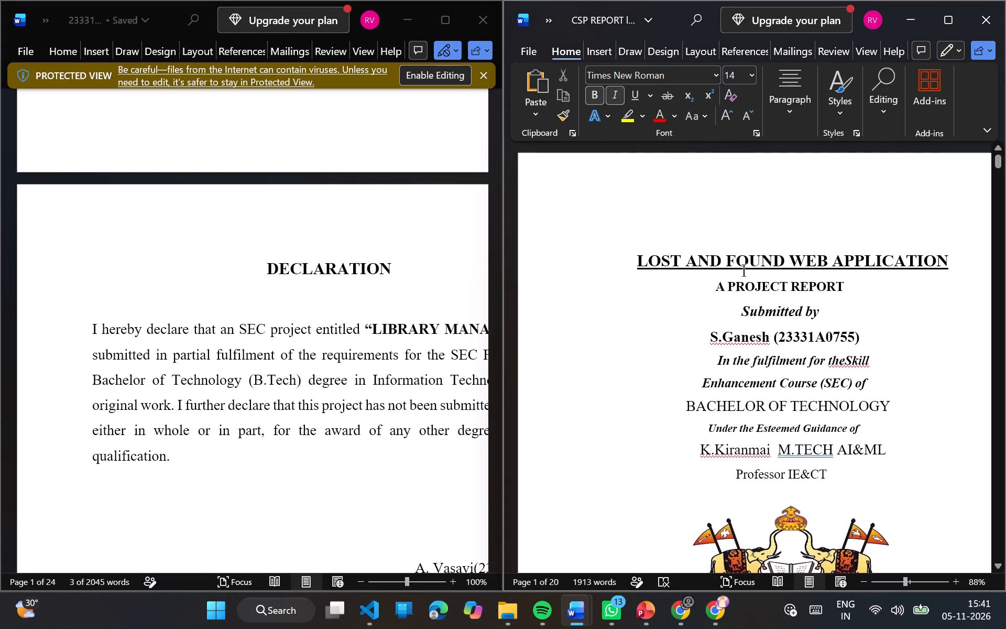
scroll(324, 335, "up", 4)
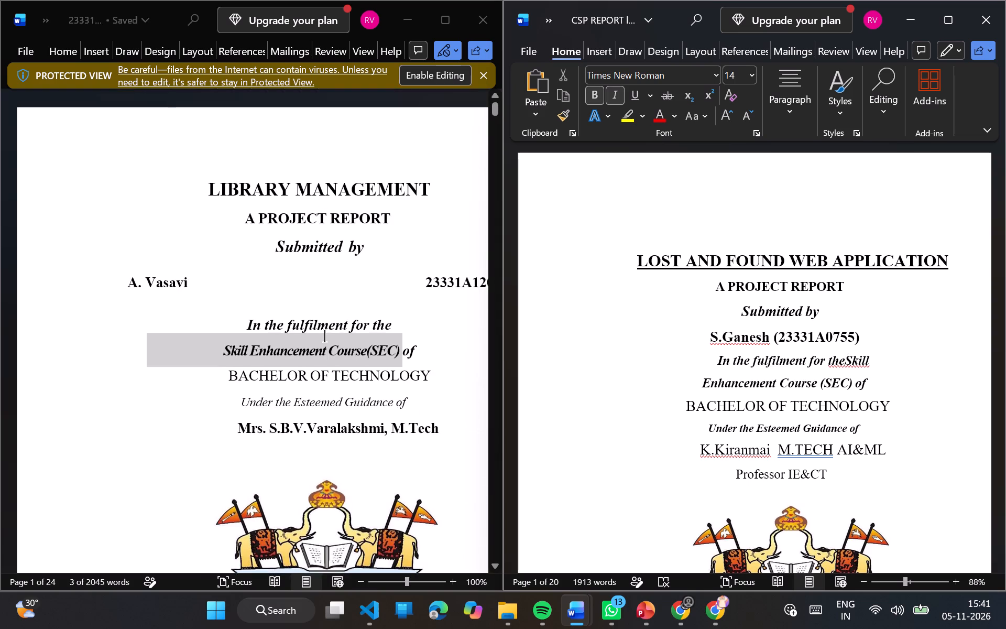
scroll(324, 335, "up", 2)
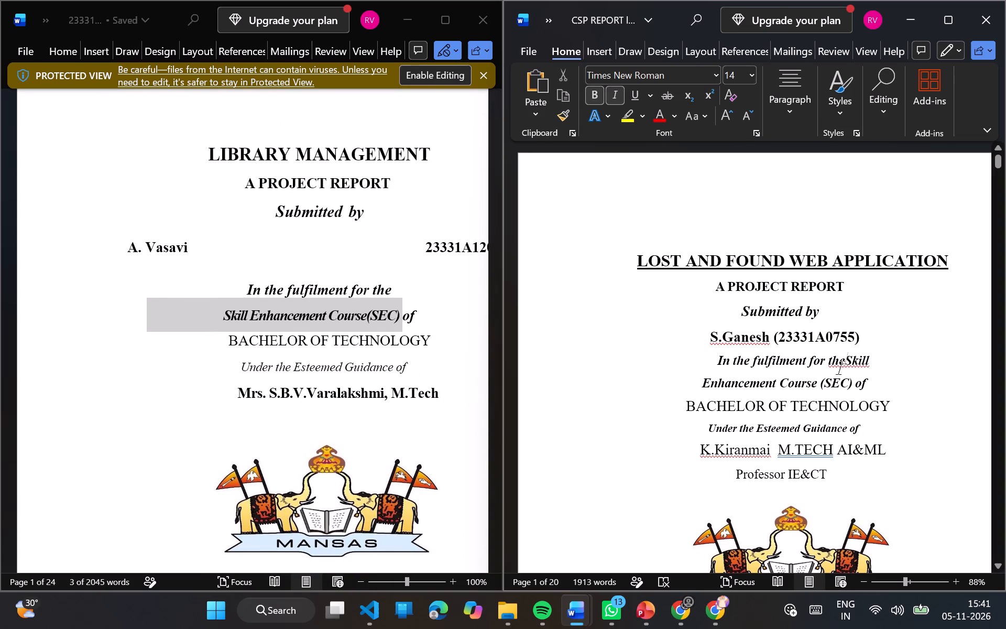
Break the report's cover line after "In the fulfilment for the" so "Skill Enhancement Course (SEC) of" starts a new line.
key("Return")
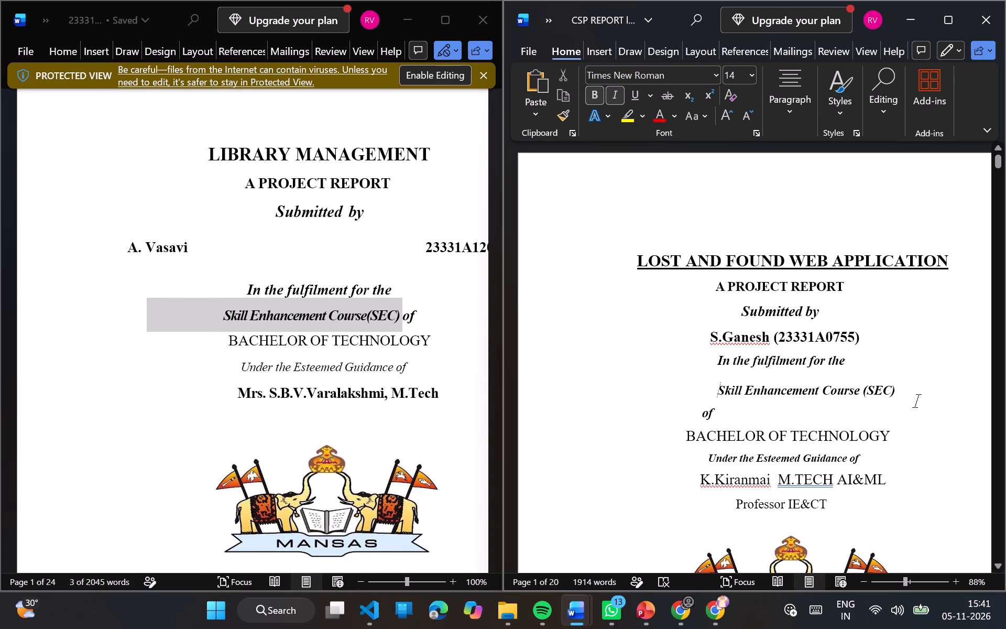
Adjust the paragraph alignment of the "Skill Enhancement Course (SEC) of" wording on the report's cover page.
left_click_drag(901, 395, 716, 402)
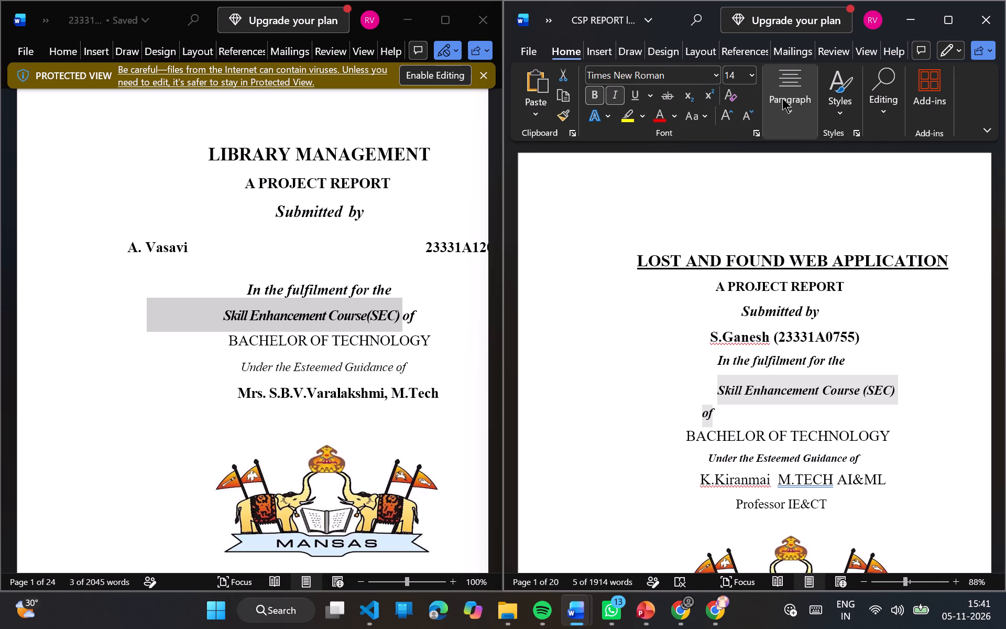
left_click(792, 111)
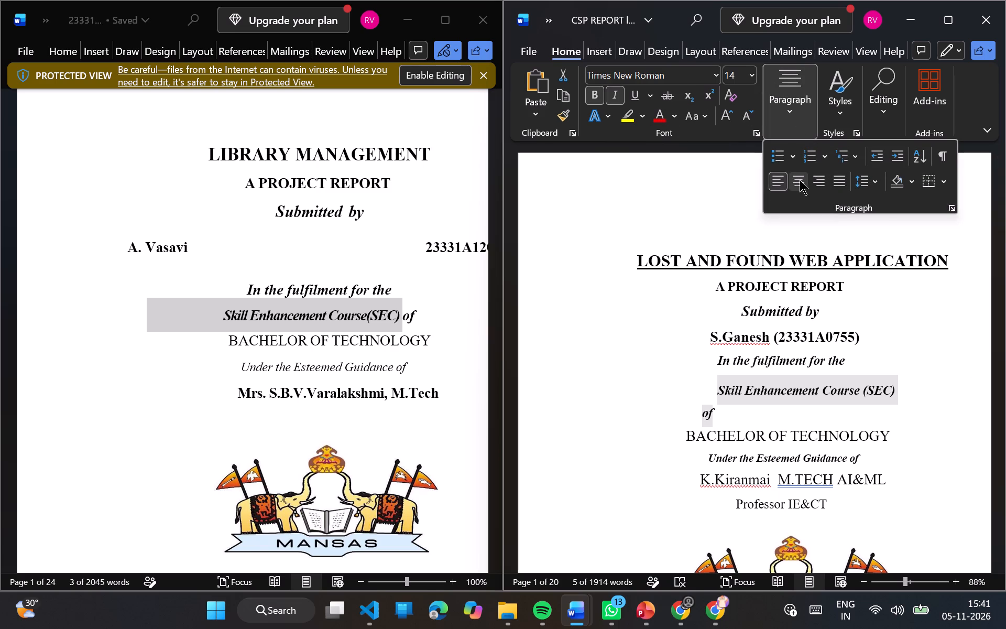
Justify the "Skill Enhancement Course (SEC) of" line on the Lost and Found report's cover page.
left_click(800, 180)
left_click(817, 182)
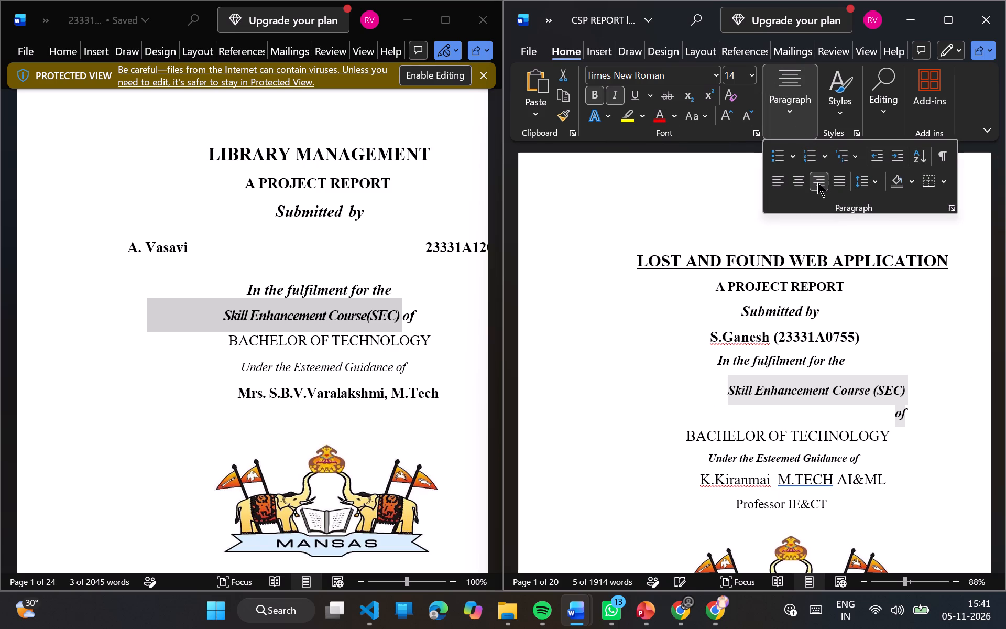
left_click(833, 182)
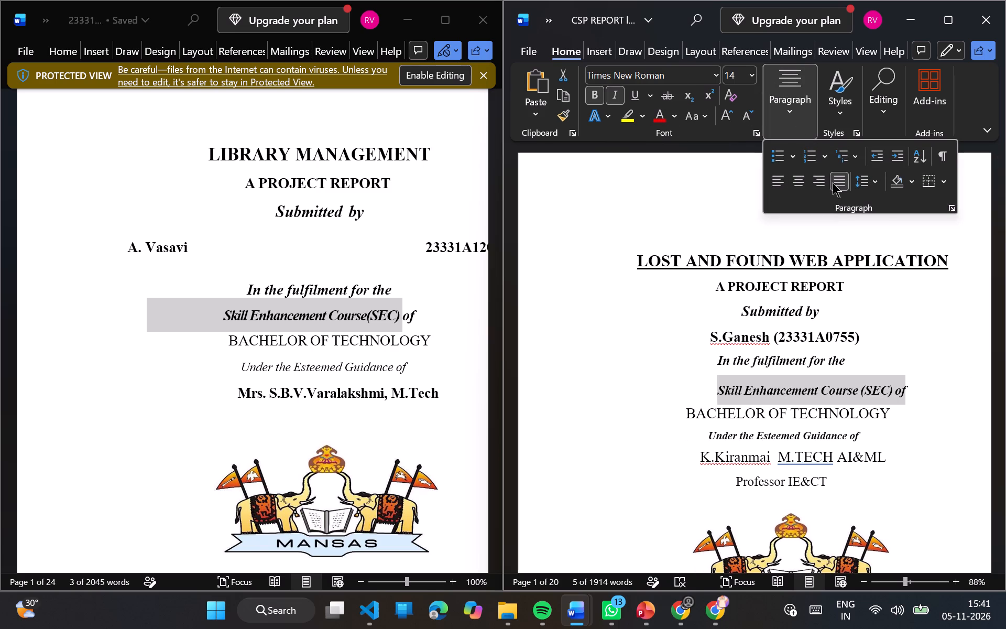
left_click(903, 420)
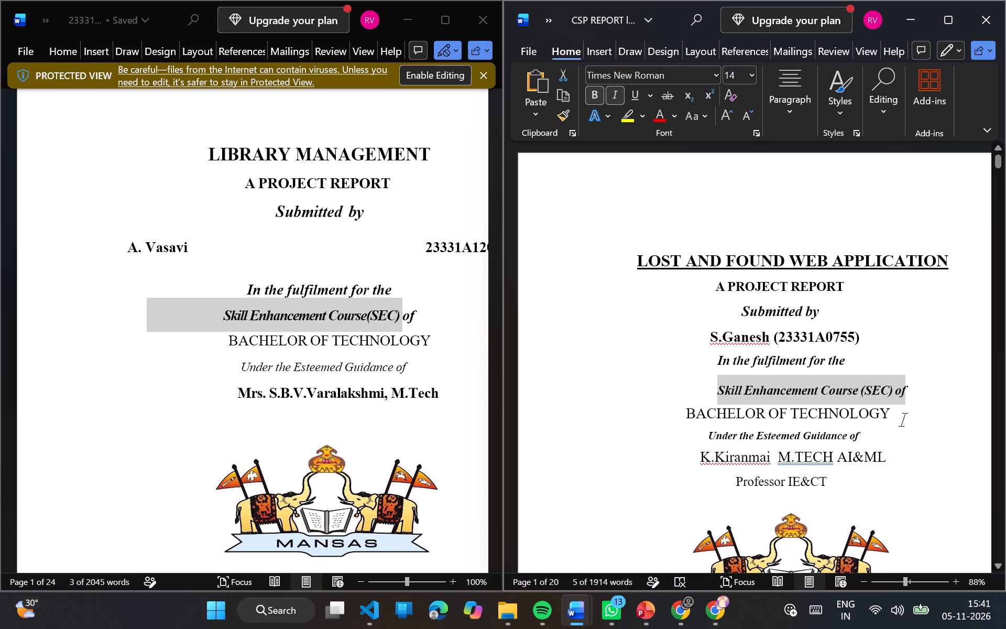
Try right and centre alignment on the cover lines from "In the fulfilment for the" through "Under the Esteemed Guidance of", and settle on justified.
left_click_drag(709, 362, 828, 437)
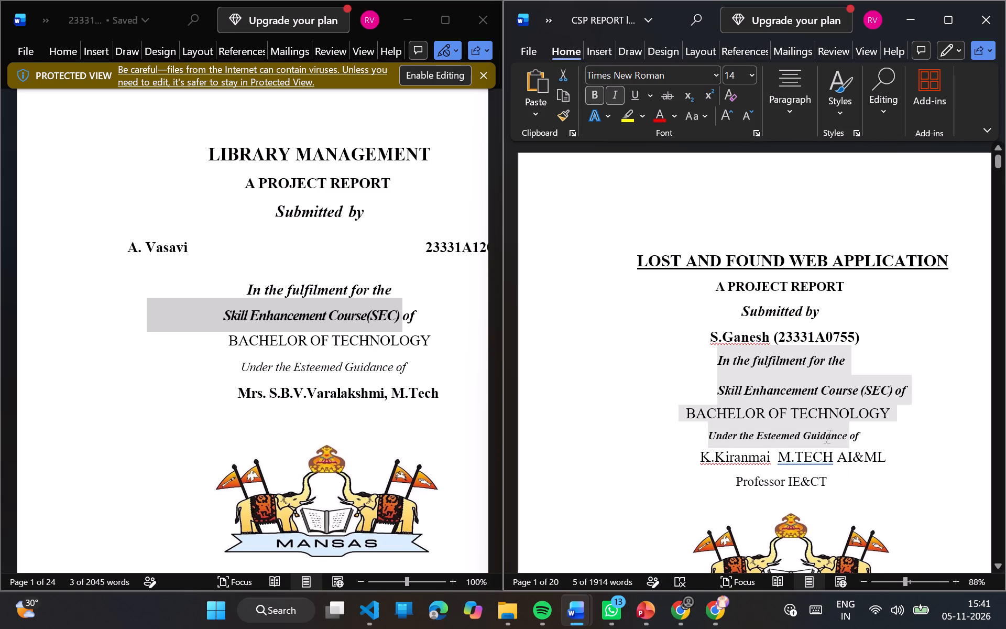
left_click_drag(828, 437, 865, 433)
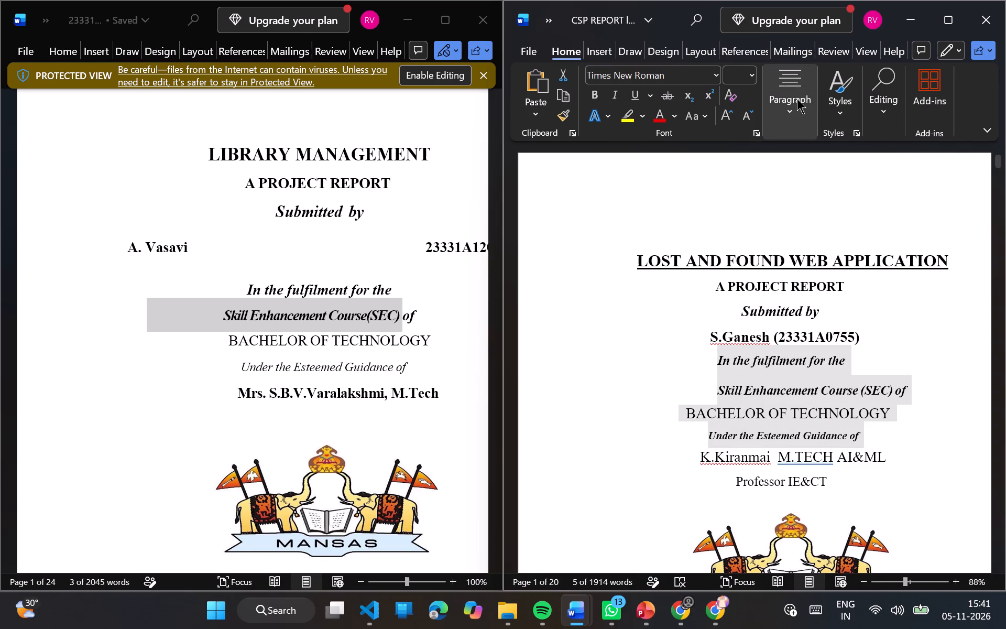
left_click(797, 99)
left_click(836, 187)
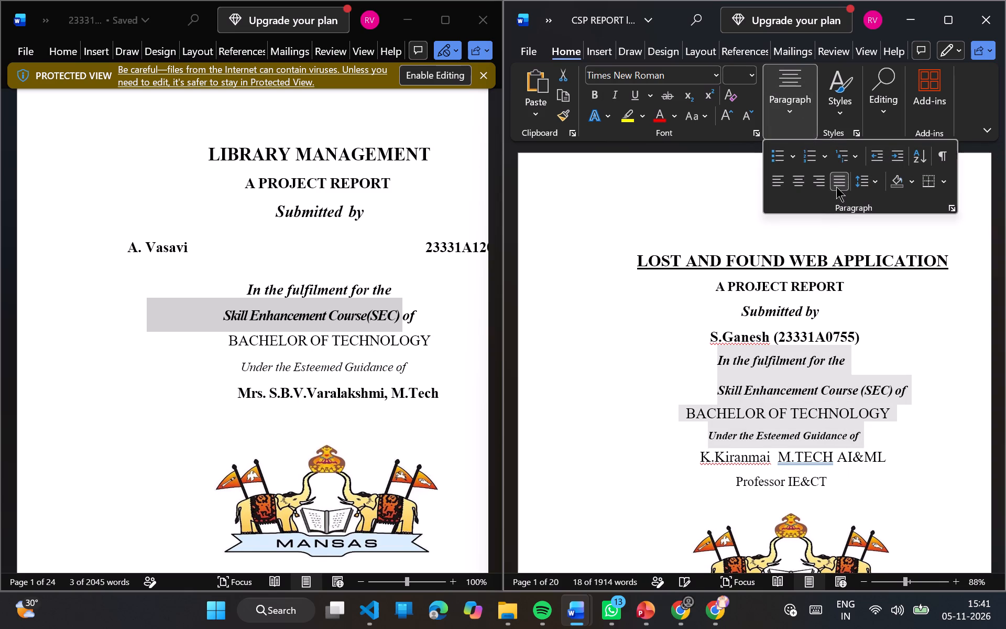
left_click(815, 180)
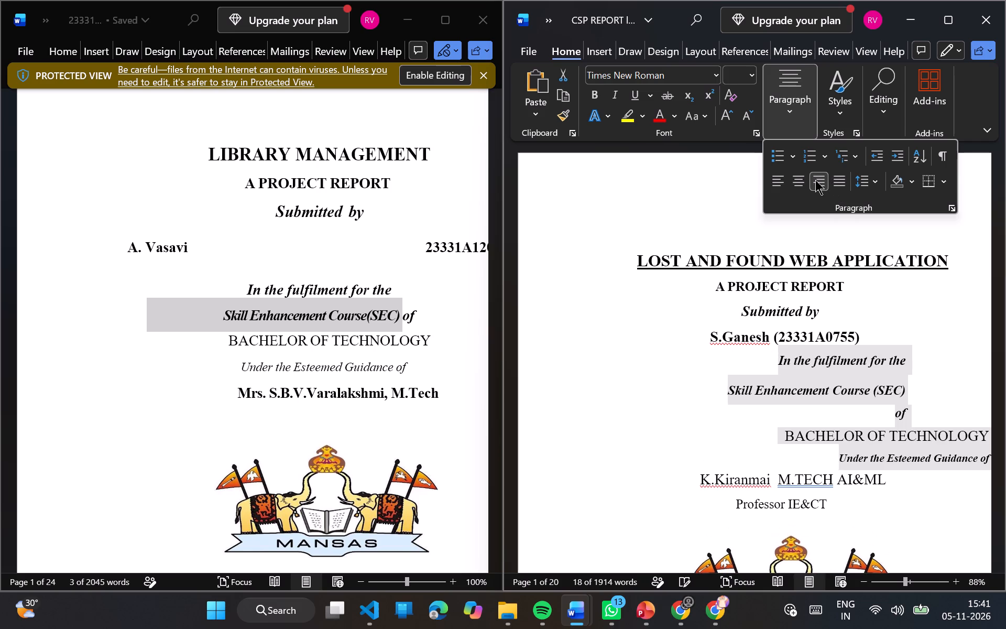
left_click(800, 177)
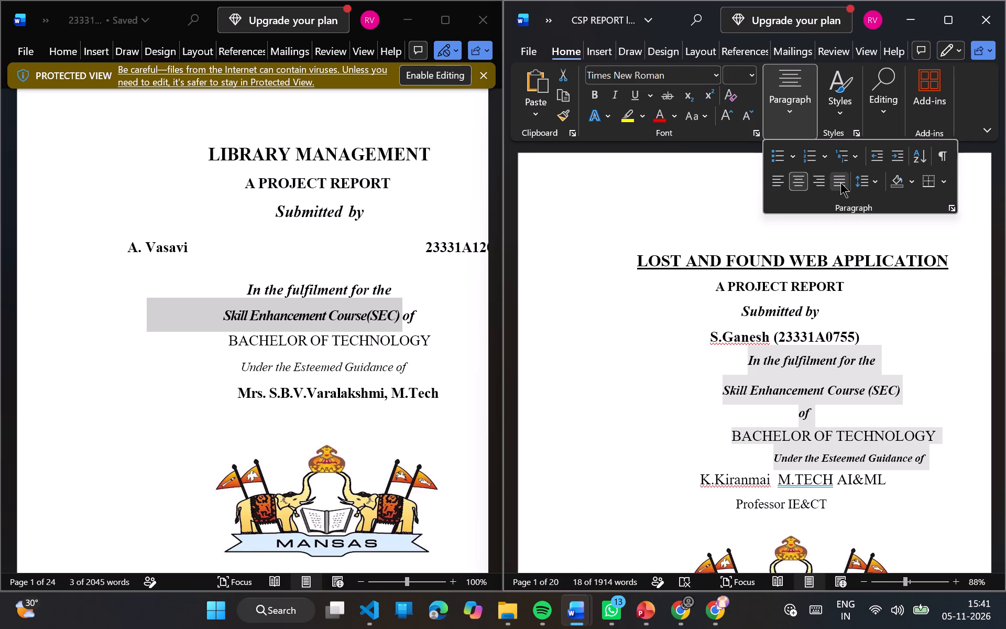
left_click(841, 182)
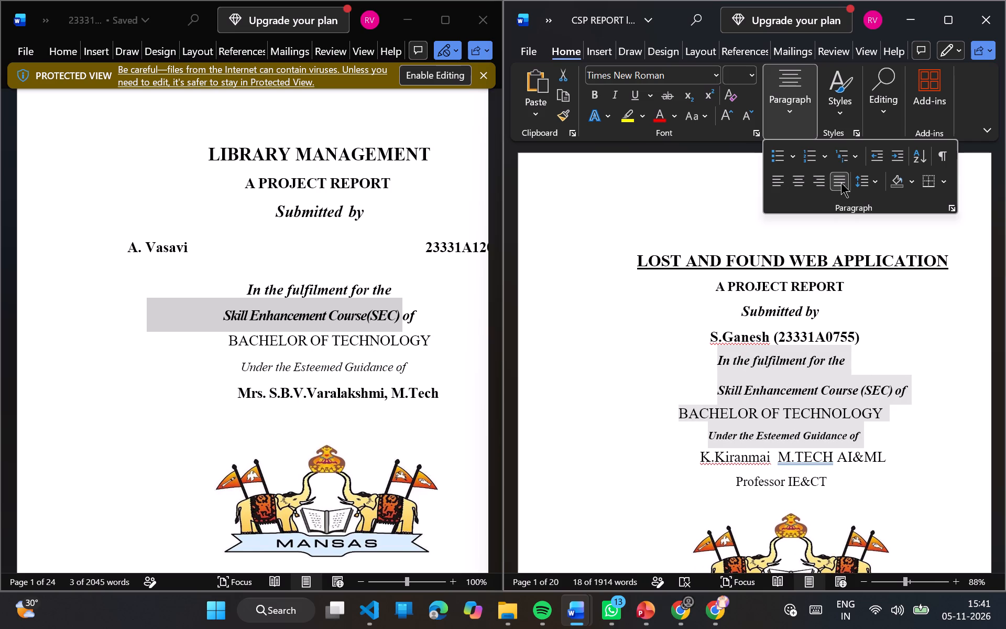
left_click(902, 419)
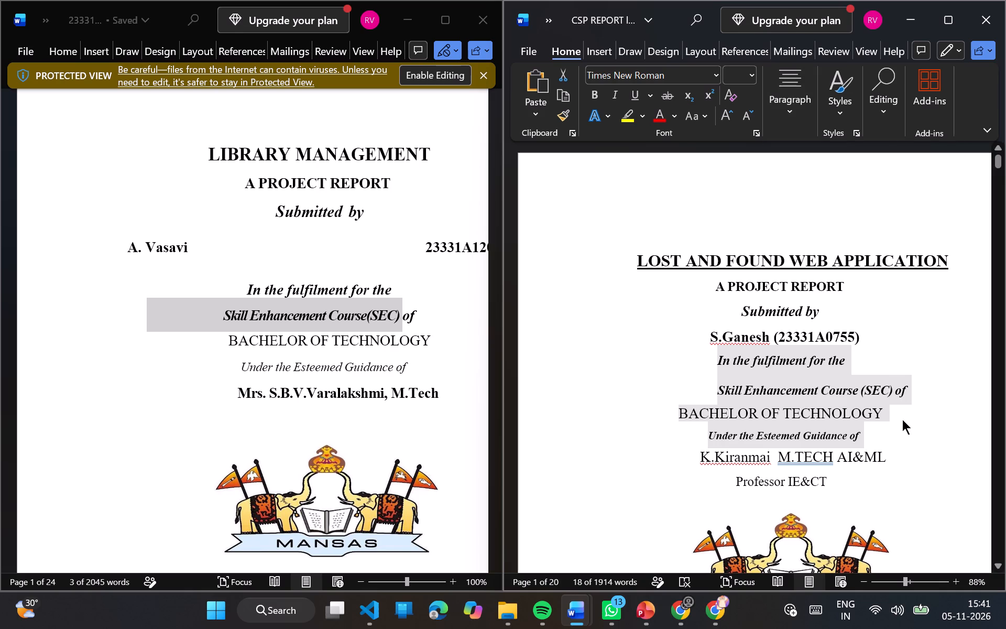
left_click(646, 440)
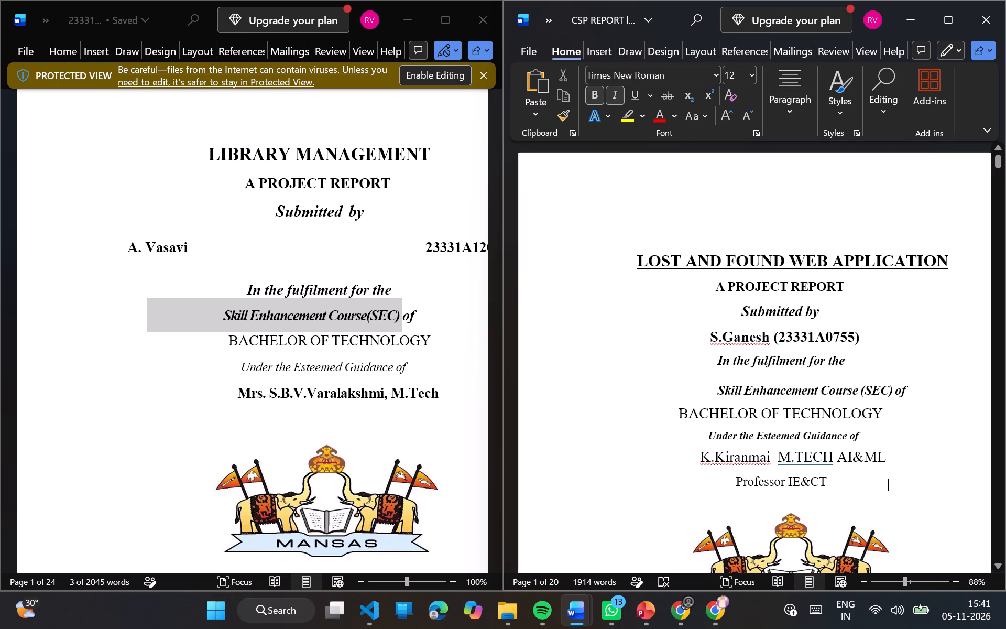
Shift the "BACHELOR OF TECHNOLOGY" cover line to the right by adding six leading spaces.
scroll(888, 484, "left", 1)
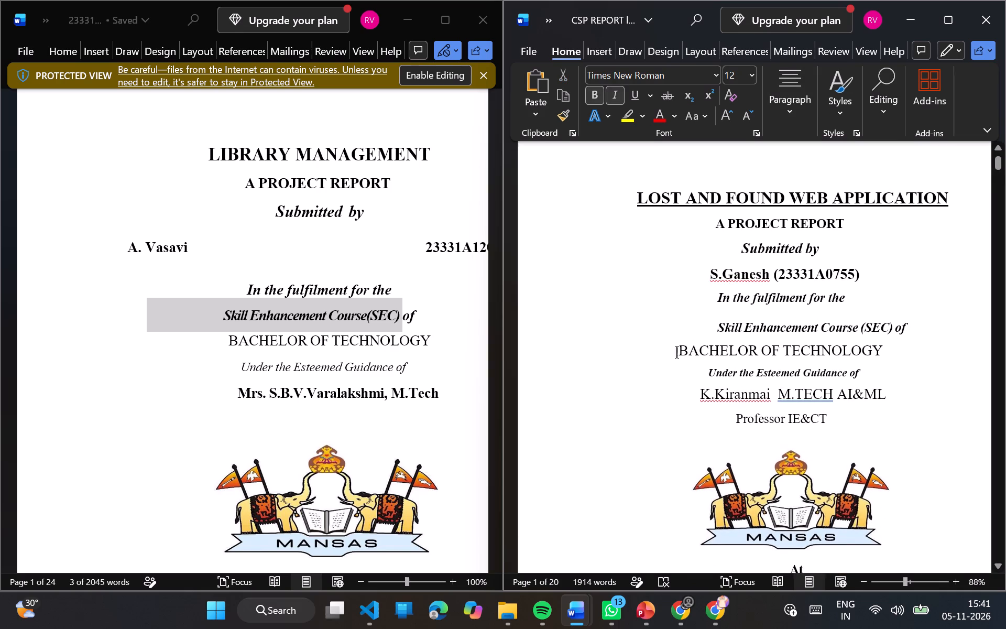
left_click(668, 349)
key("space")
key("space")
key("space")
key("space")
key("space")
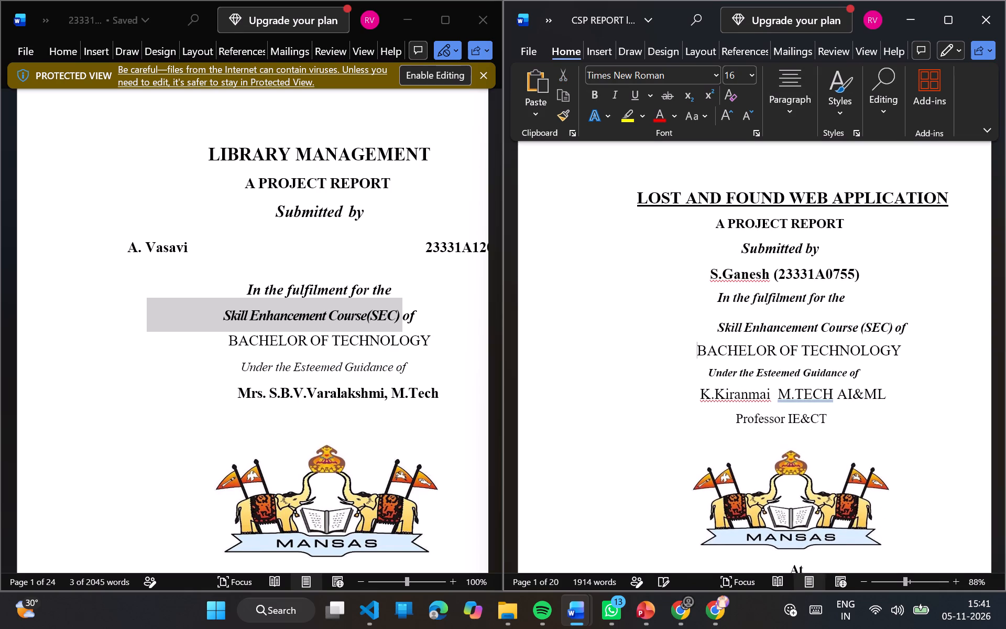
key("space")
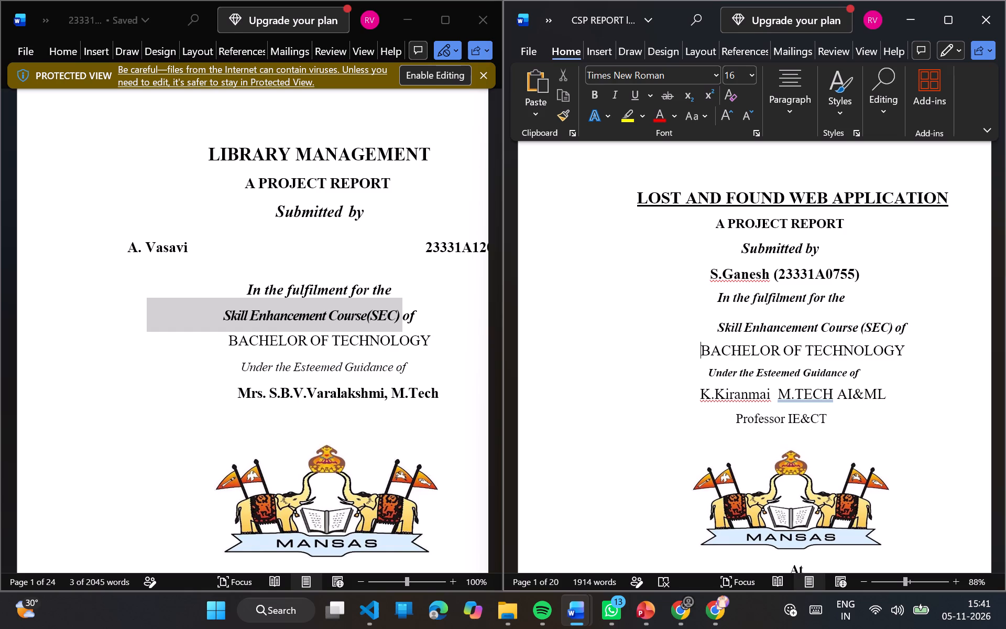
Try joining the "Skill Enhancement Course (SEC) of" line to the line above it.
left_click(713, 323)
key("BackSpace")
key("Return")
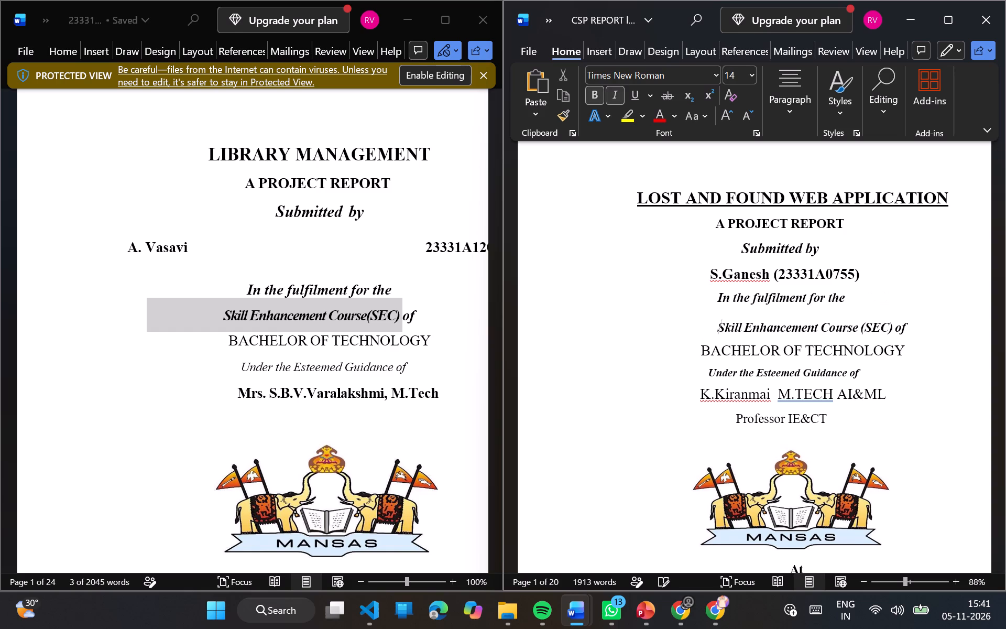
Decrease the indent of the "In the fulfilment for the" and "Skill Enhancement Course (SEC) of" lines by two levels.
left_click_drag(715, 290, 922, 339)
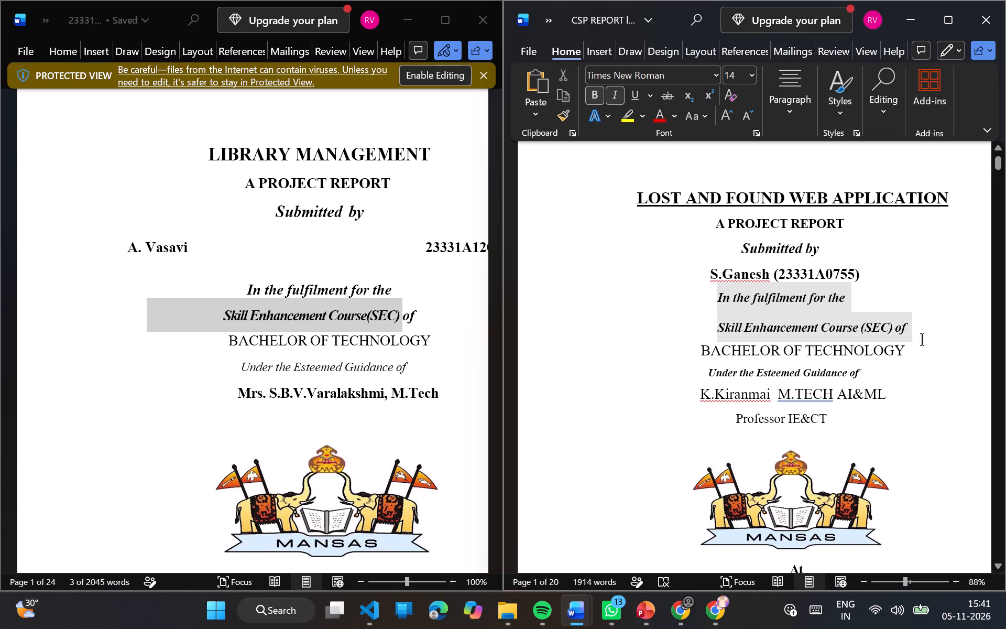
left_click_drag(922, 339, 925, 339)
left_click(788, 97)
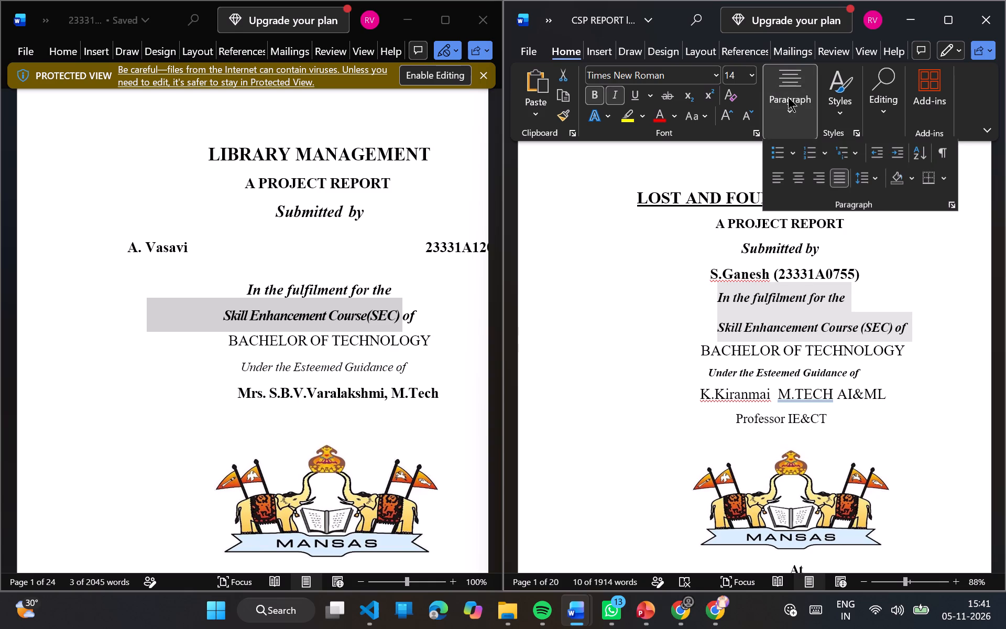
left_click(878, 155)
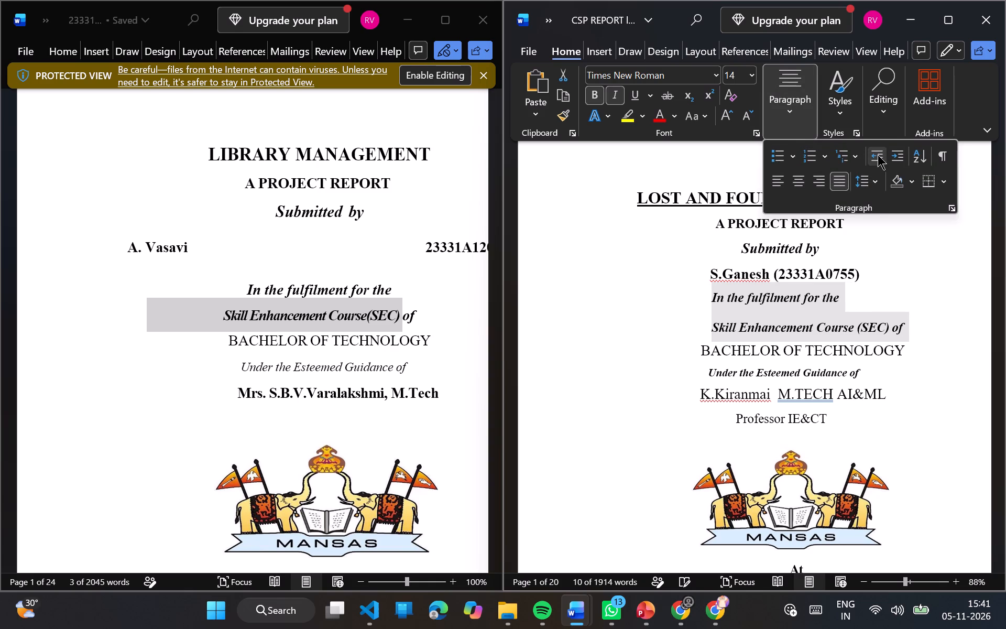
left_click(878, 155)
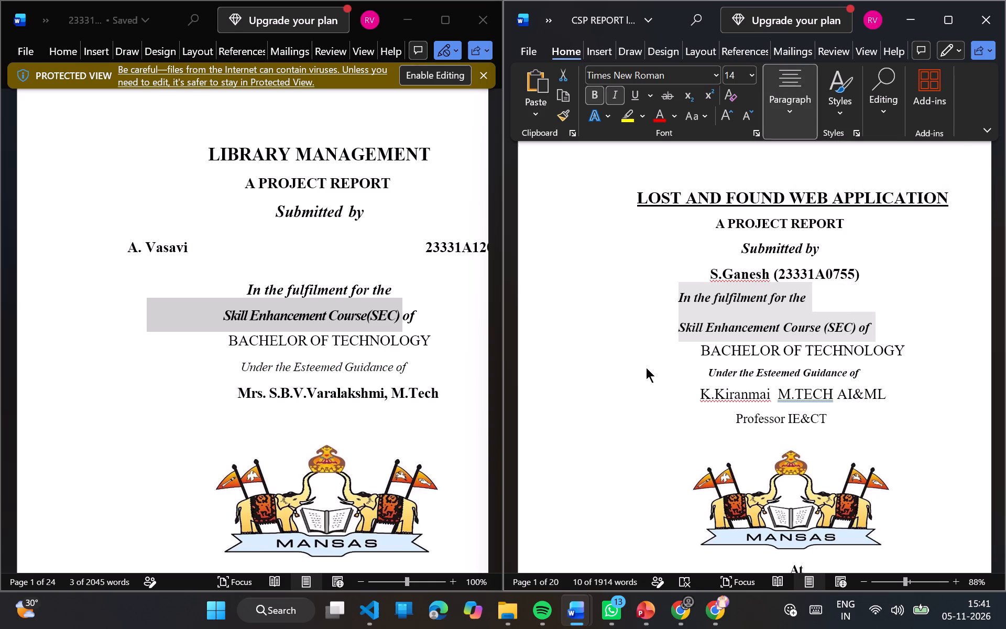
left_click(646, 367)
left_click(698, 354)
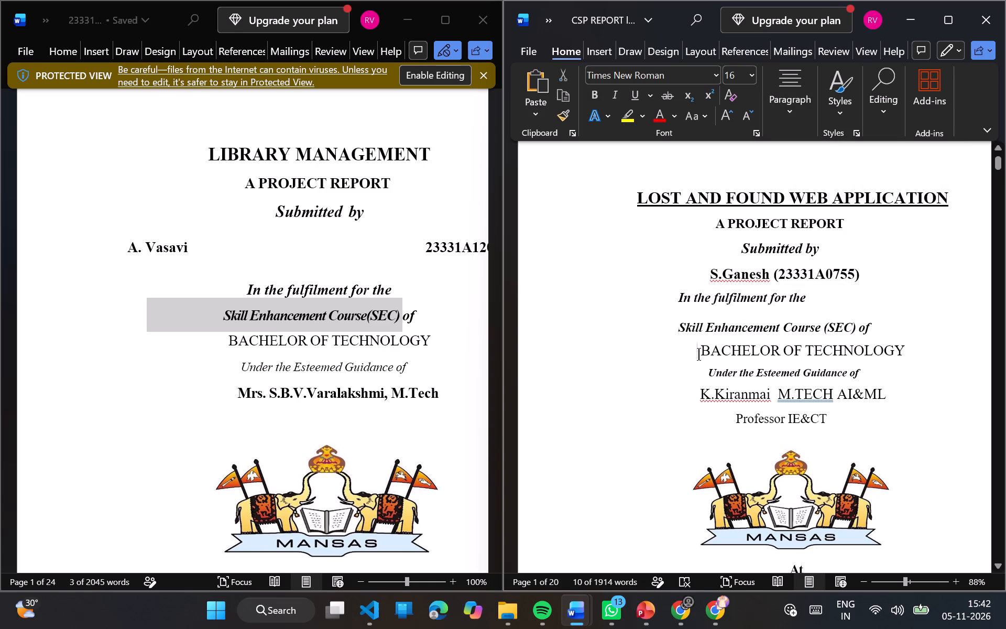
Increase the indent of the "In the fulfilment for the" and "Skill Enhancement Course (SEC) of" cover lines by two levels.
left_click_drag(674, 298, 901, 329)
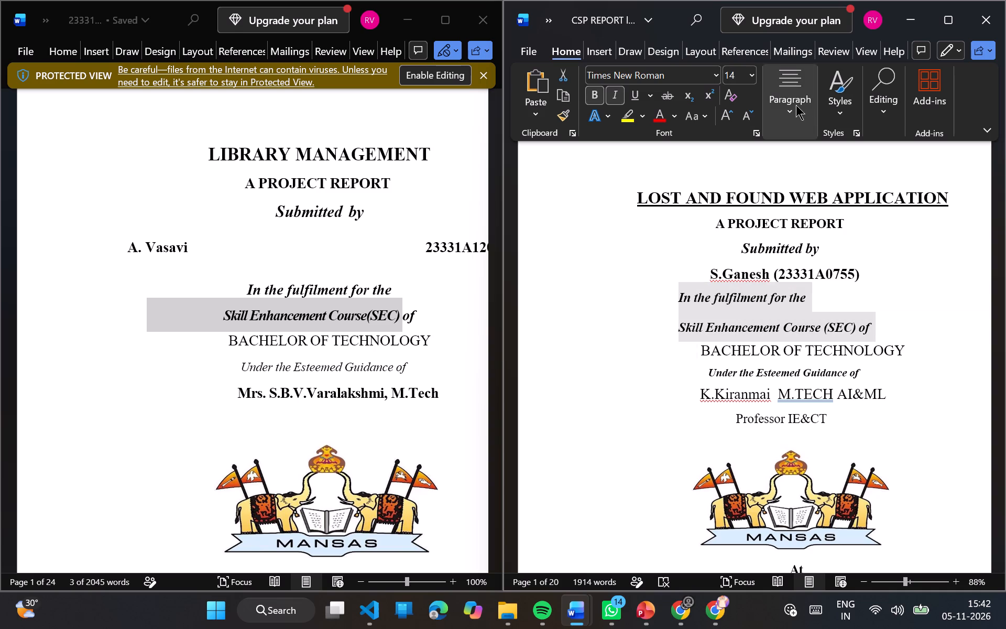
left_click(794, 114)
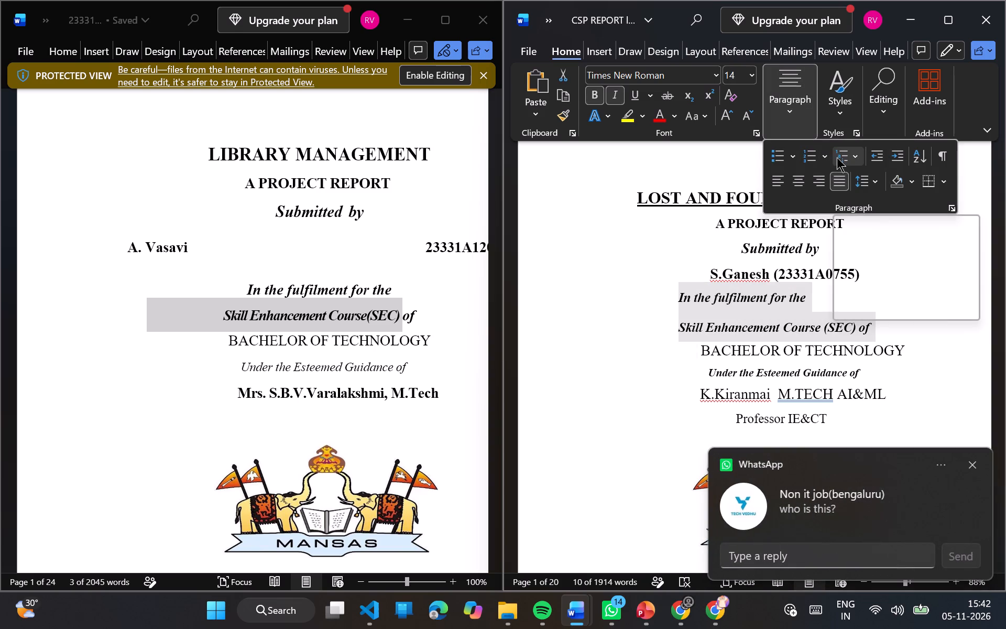
left_click(899, 160)
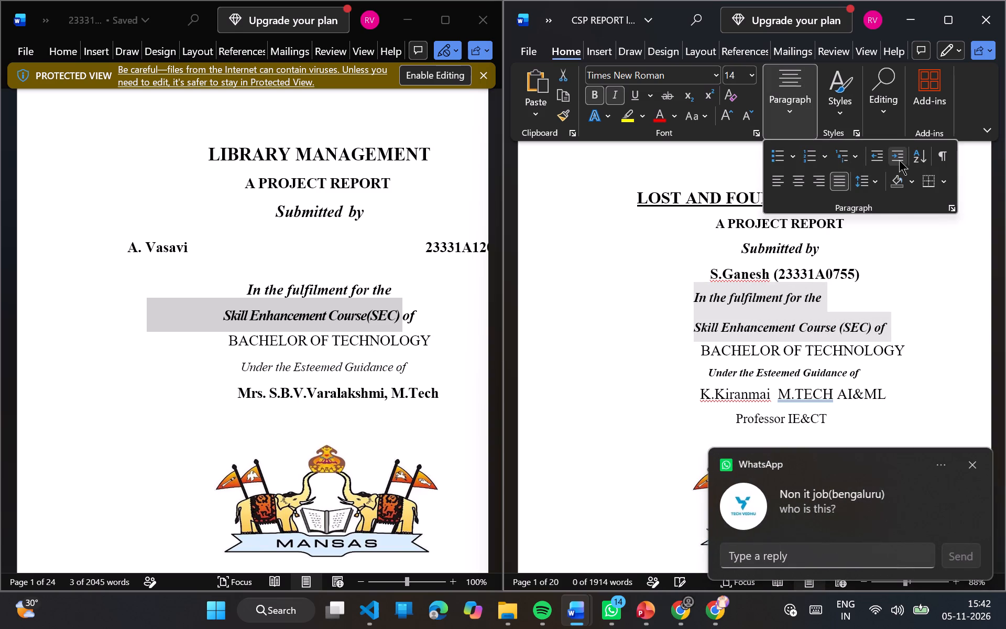
left_click(899, 160)
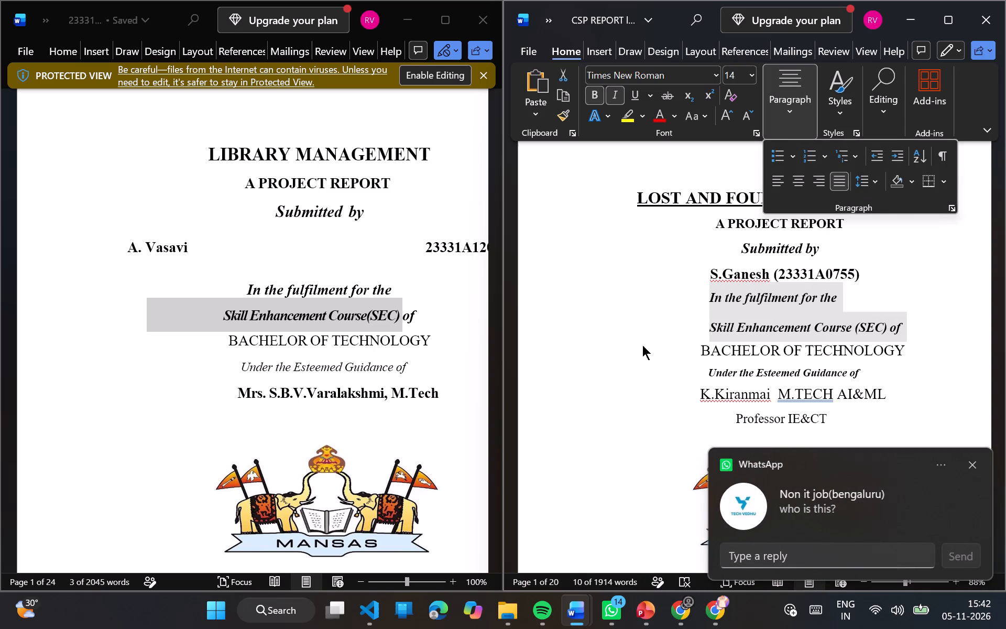
left_click(642, 345)
left_click(659, 404)
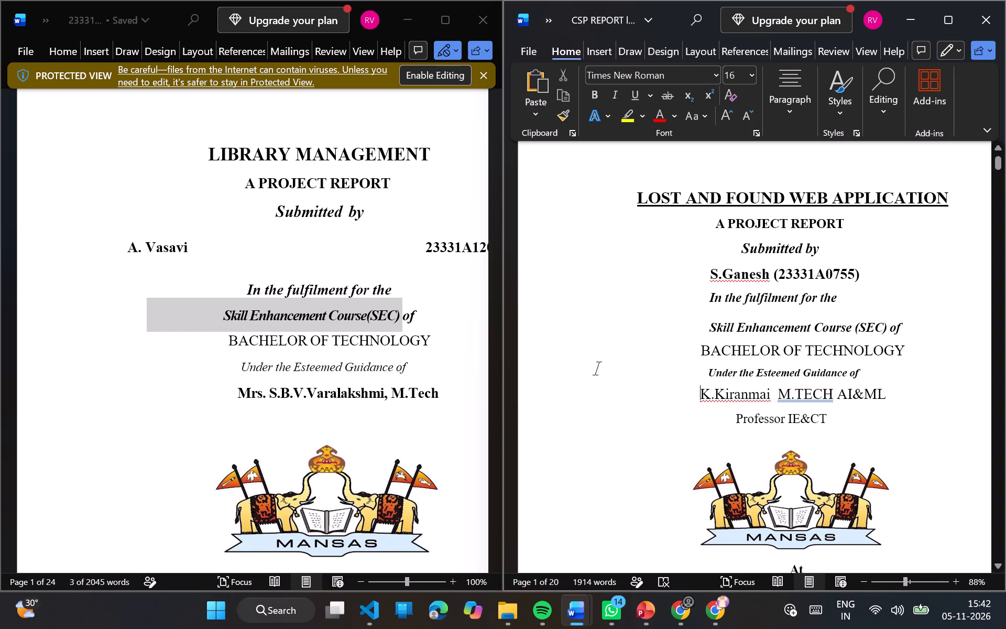
Compare the lower part of the report's cover page with the Library Management template's cover.
scroll(636, 456, "down", 1)
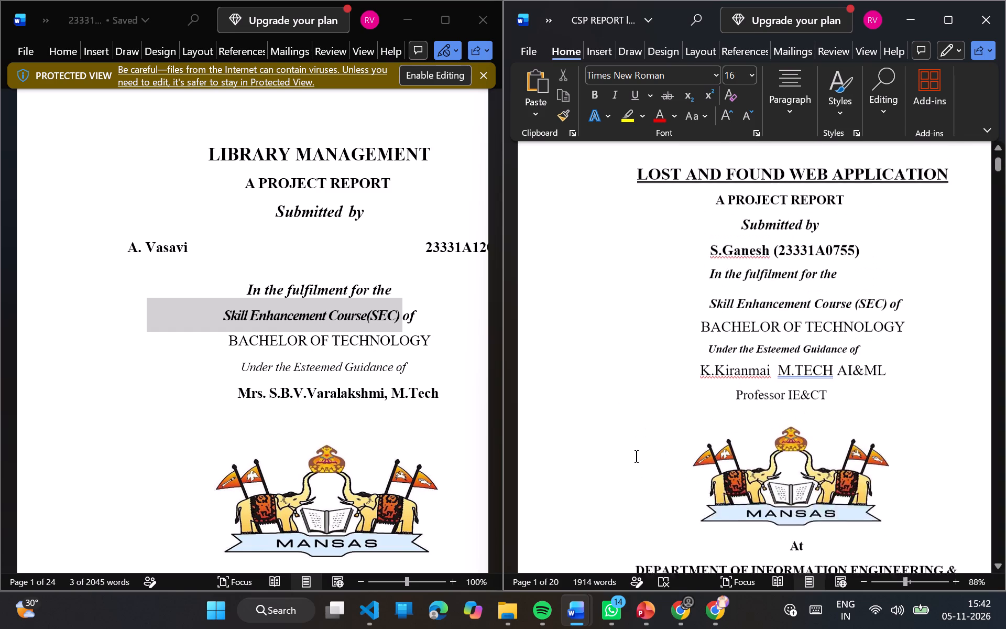
scroll(636, 456, "down", 1)
left_click(347, 429)
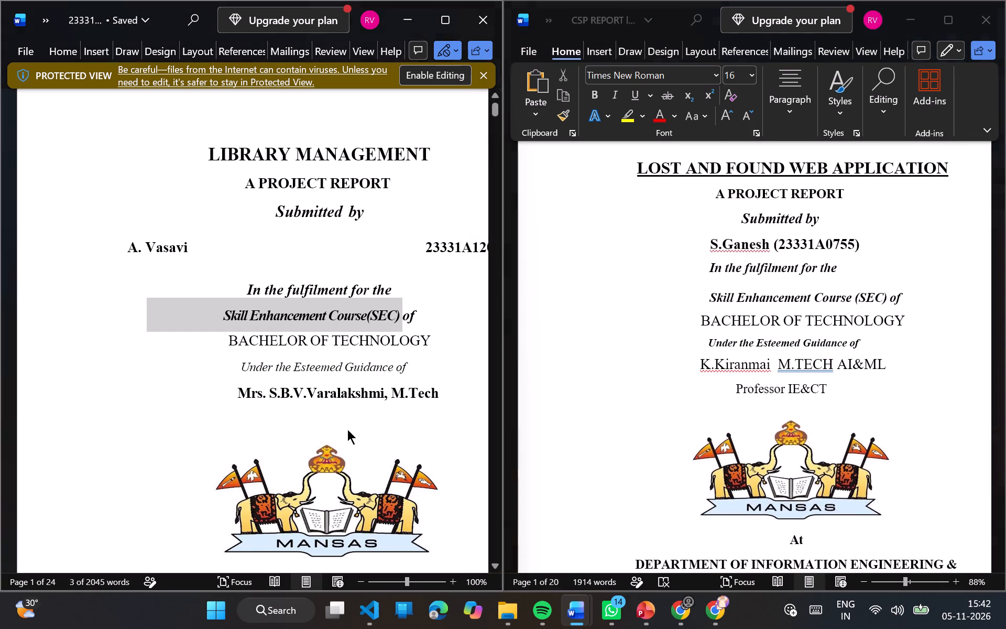
Delete the "Professor IE&CT" text below the guide's name on the report's cover page.
scroll(637, 450, "down", 1)
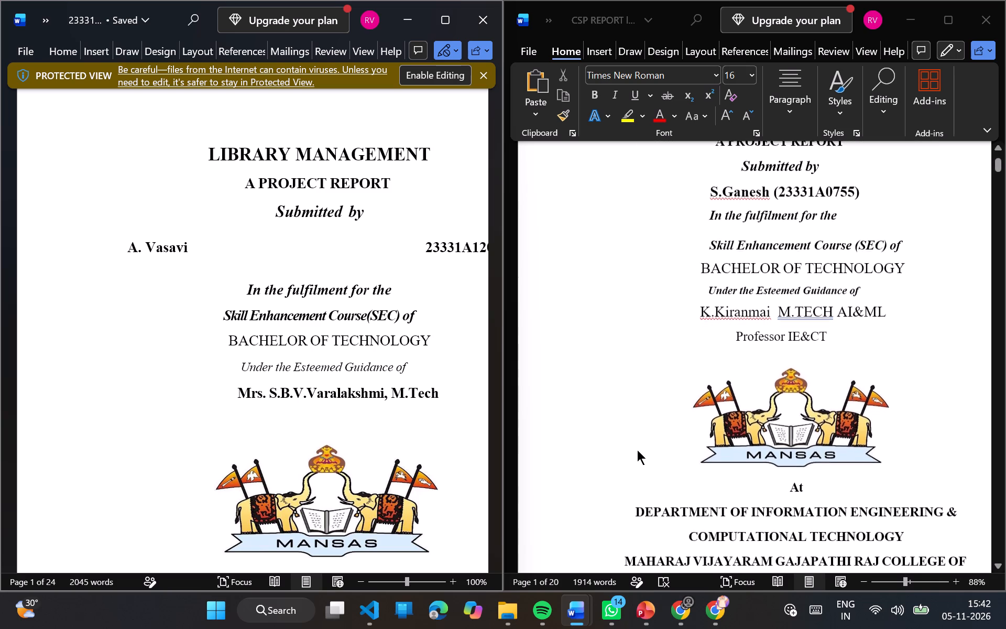
scroll(637, 450, "down", 1)
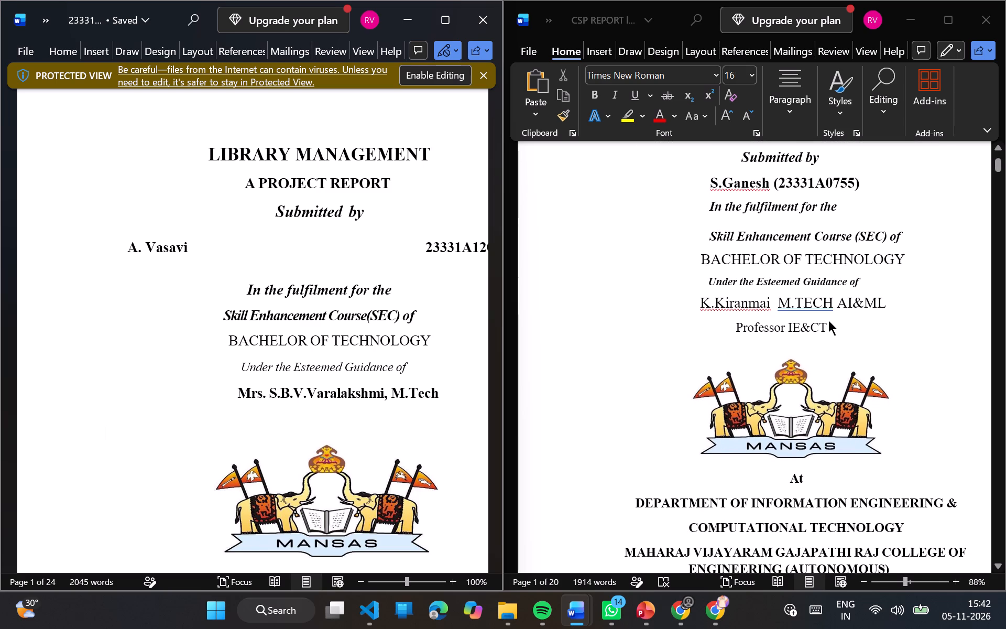
left_click_drag(828, 320, 738, 329)
left_click_drag(738, 329, 829, 333)
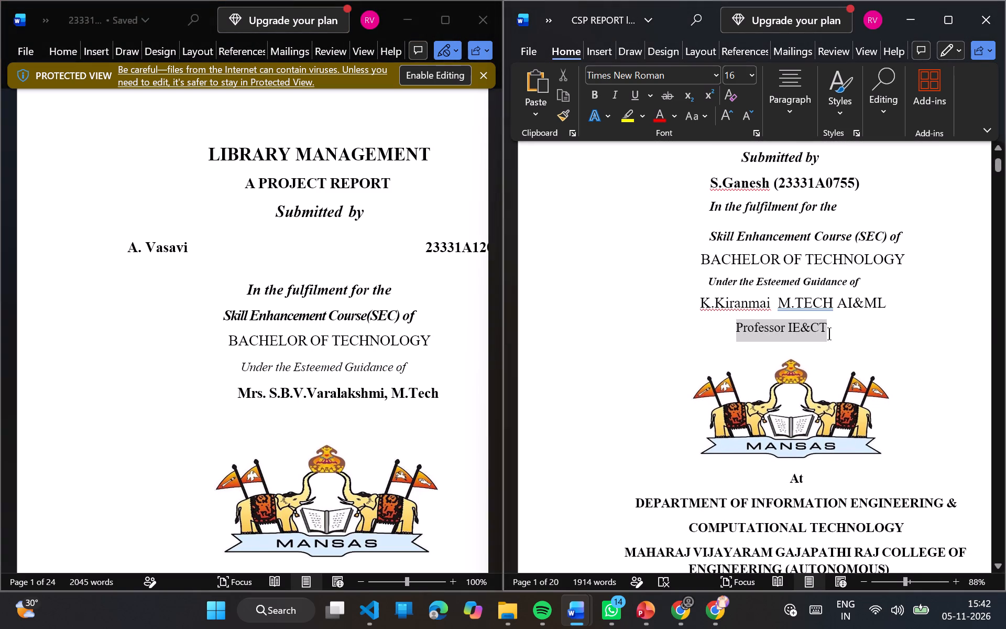
left_click_drag(829, 333, 836, 332)
key("BackSpace")
key("BackSpace")
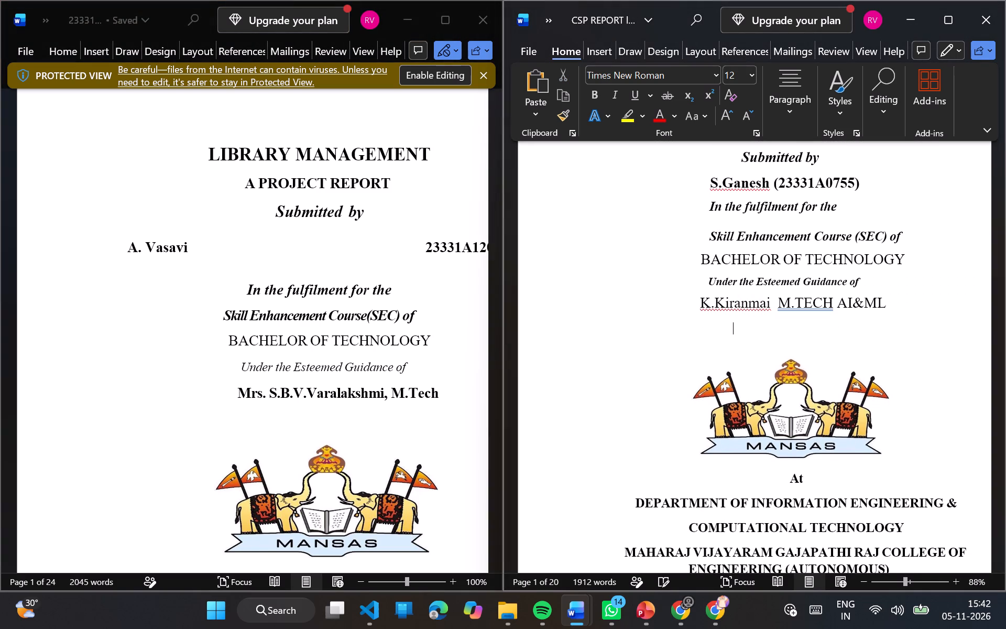
Widen the gap between the student's name and roll number with spaces, matching the template cover's spread-out layout.
scroll(805, 375, "left", 1)
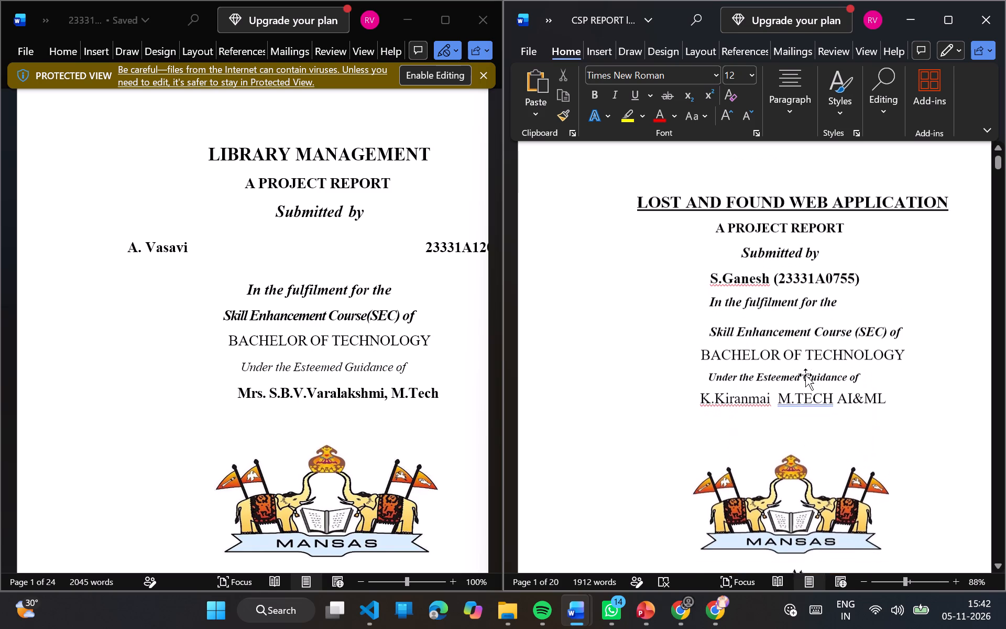
scroll(805, 375, "left", 1)
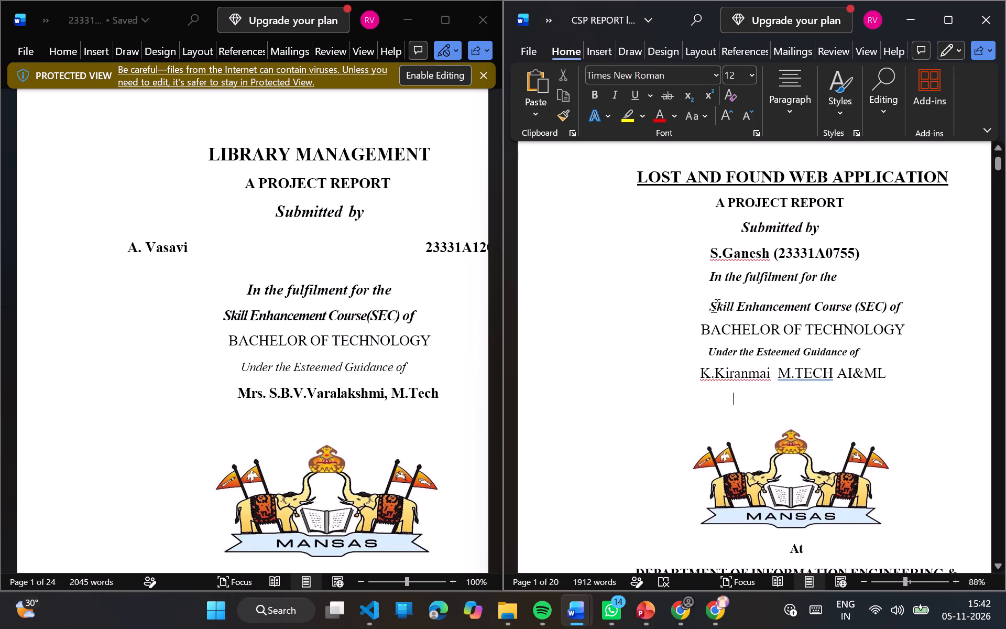
left_click(772, 249)
key("space")
key("space")
key("space")
key("space")
key("space")
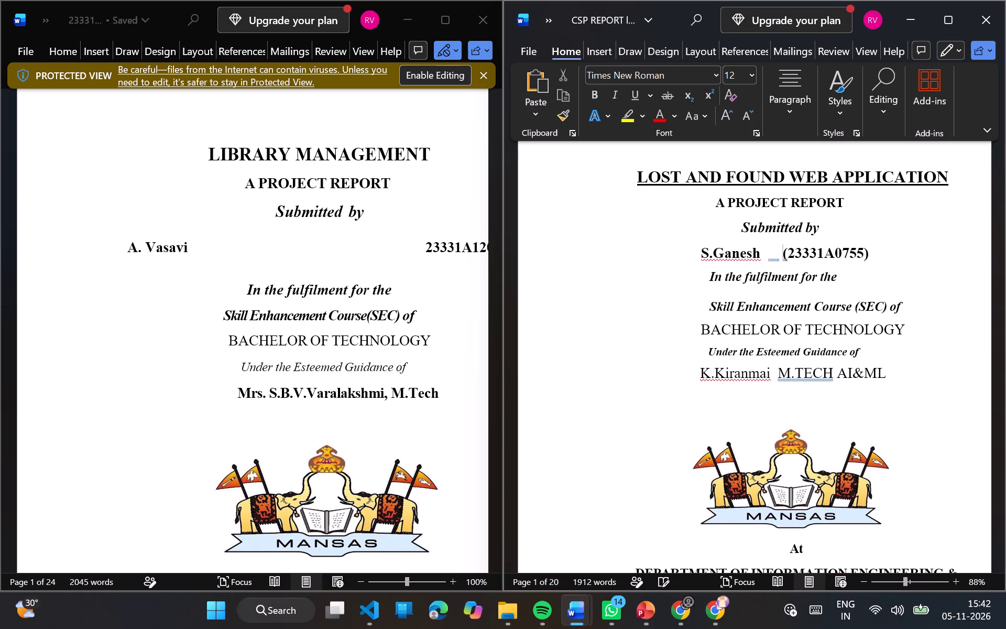
key("space")
key("space")
key("space")
key("space")
key("space")
key("space")
key("space")
key("space")
key("space")
key("space")
key("space")
key("space")
key("space")
key("space")
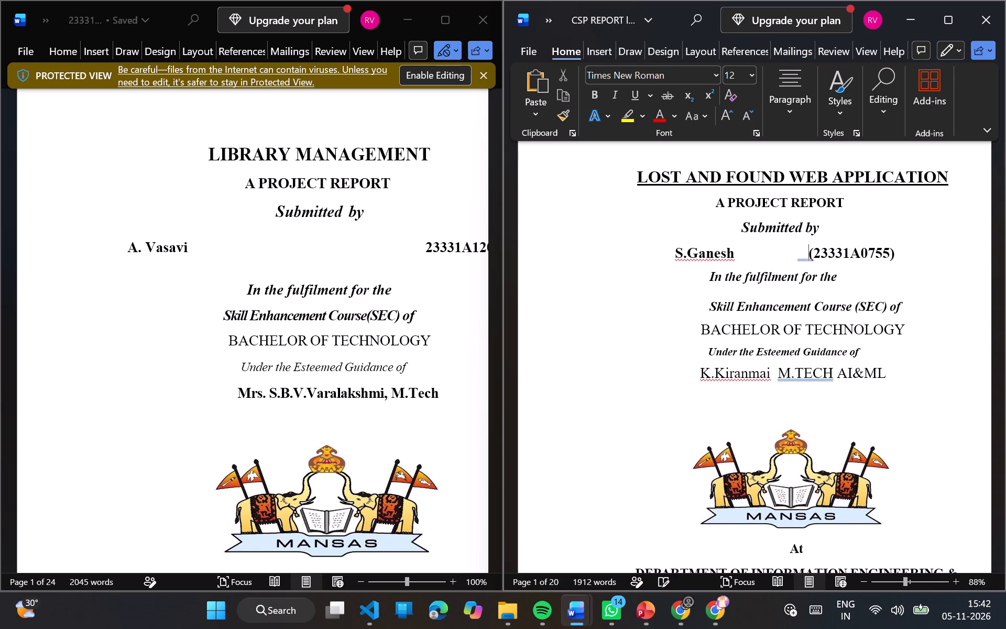
key("space")
key("space")
key("space")
key("space")
key("space")
key("space")
key("space")
key("space")
key("space")
key("space")
key("space")
key("space")
key("space")
key("space")
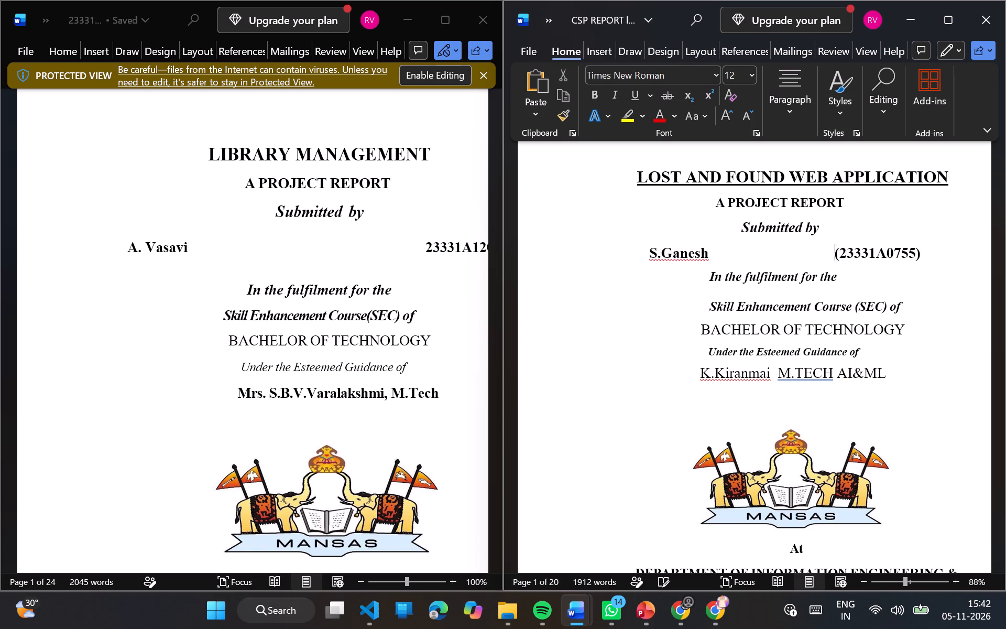
key("space")
key("space")
key("space")
key("space")
key("space")
key("space")
key("space")
key("space")
key("space")
key("space")
key("space")
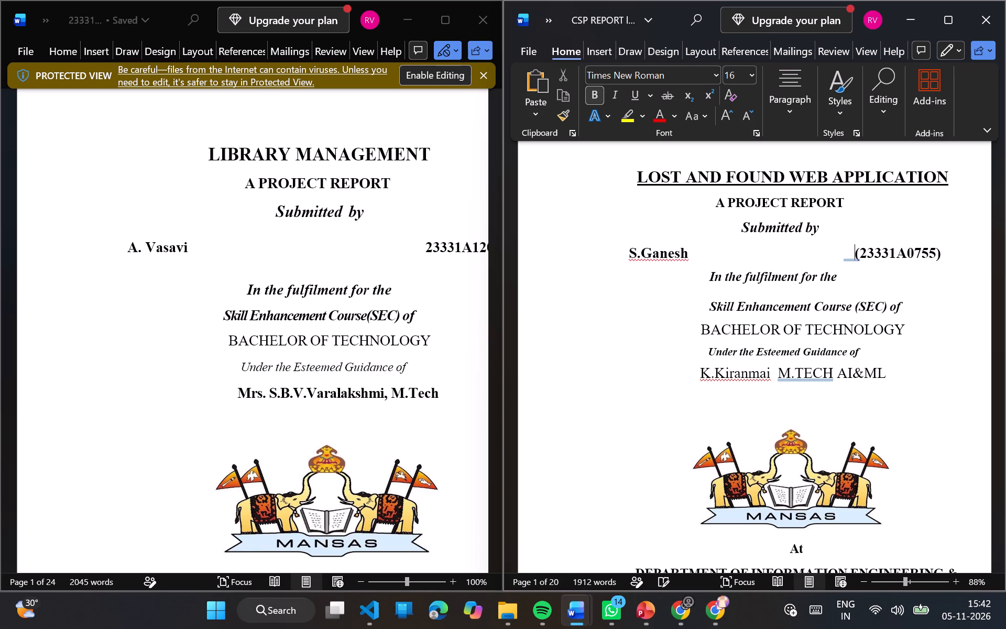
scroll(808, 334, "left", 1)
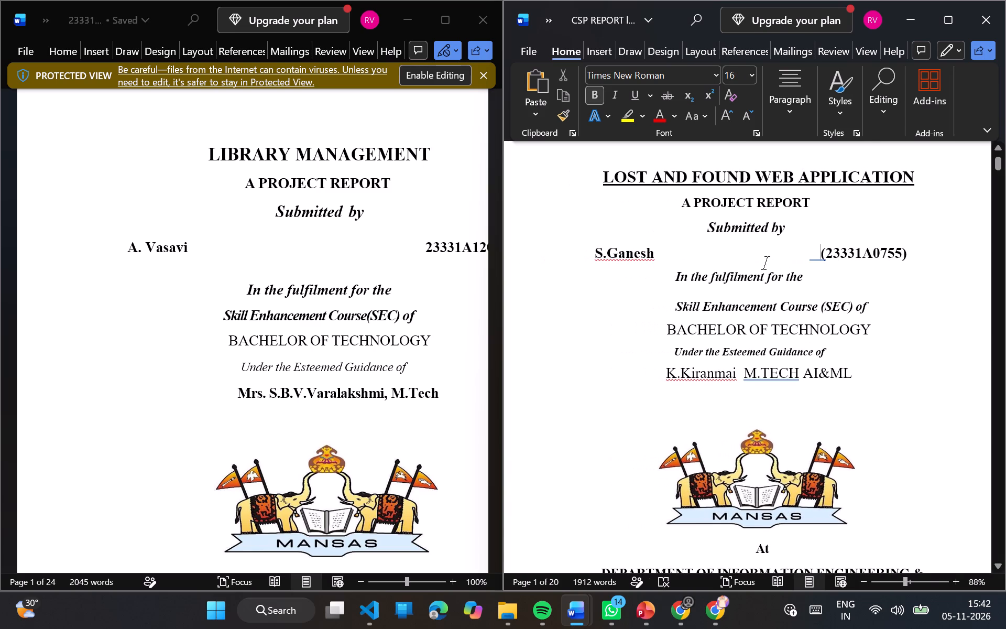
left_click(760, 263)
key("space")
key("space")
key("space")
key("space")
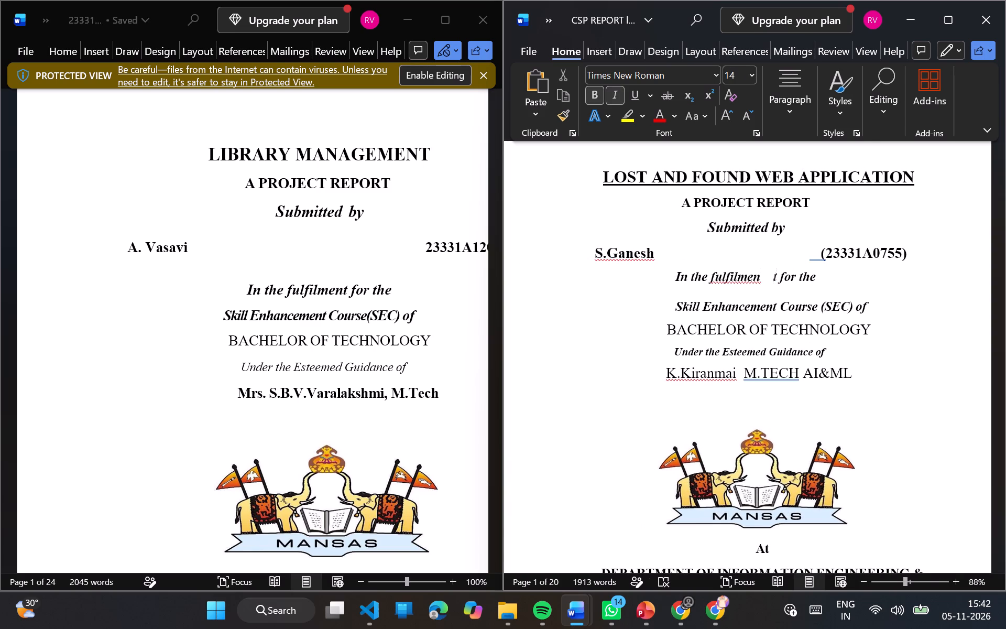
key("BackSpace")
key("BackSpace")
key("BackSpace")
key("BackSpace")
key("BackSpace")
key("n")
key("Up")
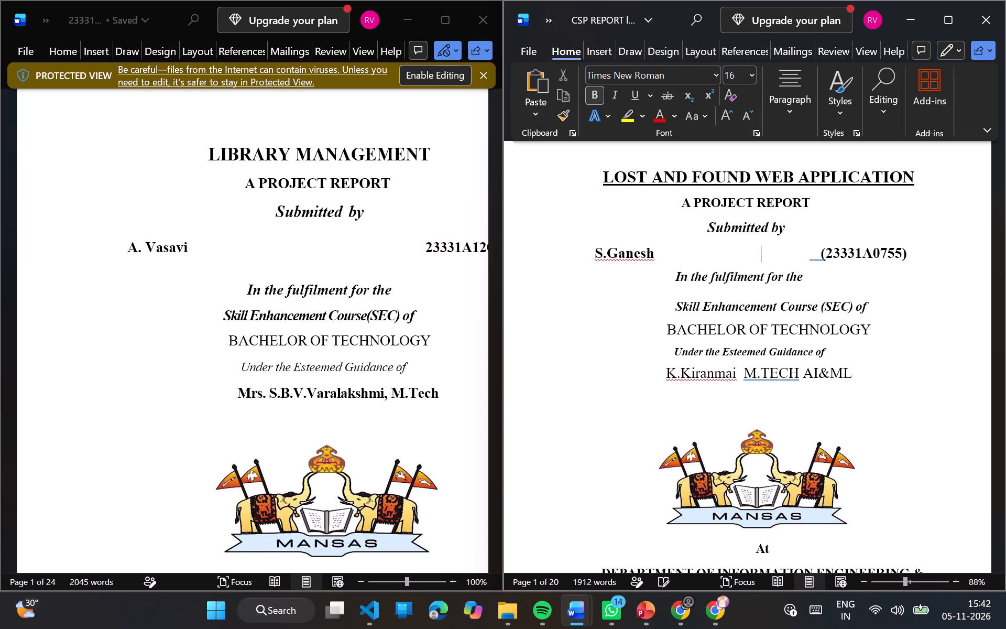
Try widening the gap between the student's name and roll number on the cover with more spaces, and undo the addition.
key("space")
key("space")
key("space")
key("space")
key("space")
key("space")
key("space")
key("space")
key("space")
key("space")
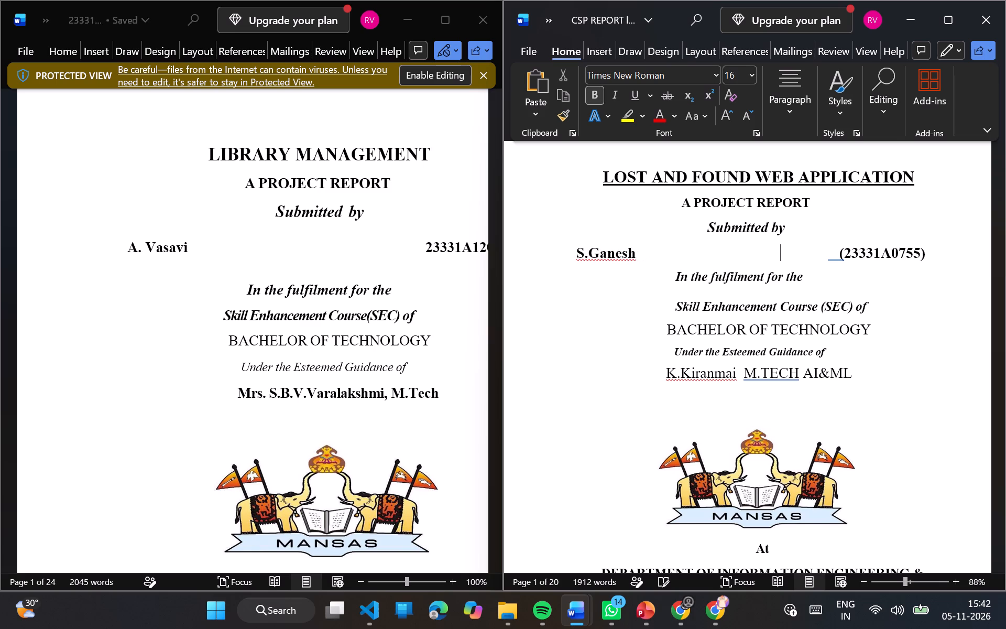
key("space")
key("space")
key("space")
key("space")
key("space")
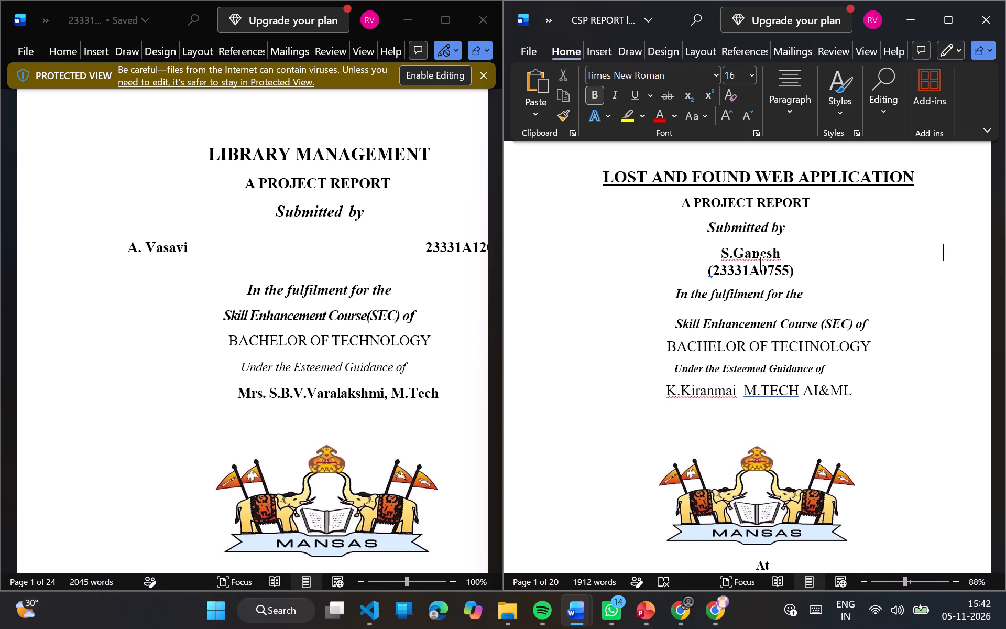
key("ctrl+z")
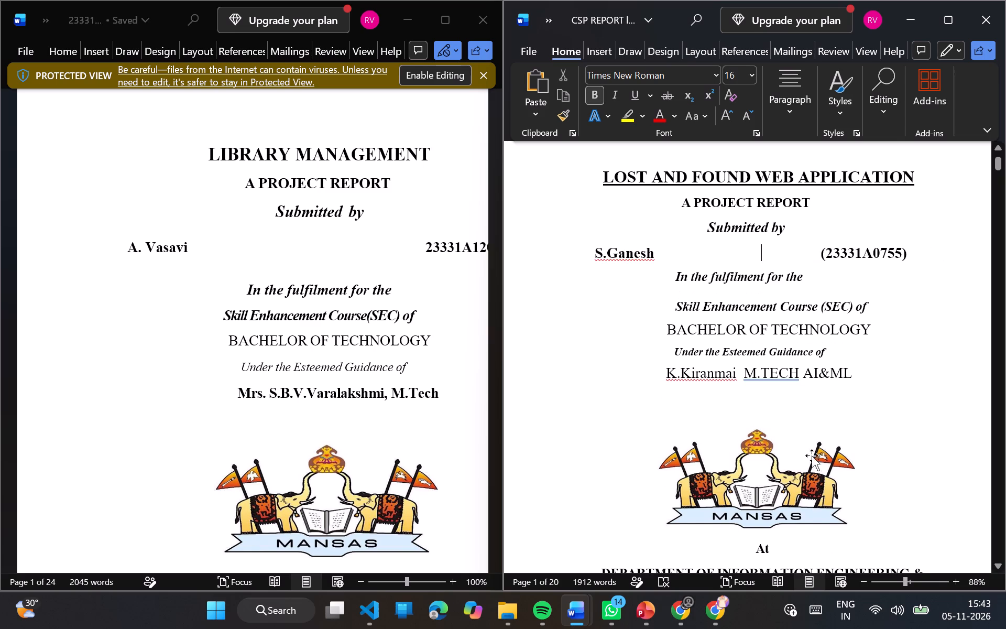
Replace "the" with "an SEC" before "project entitled" in the report's Declaration, following the template's wording.
scroll(812, 456, "down", 3)
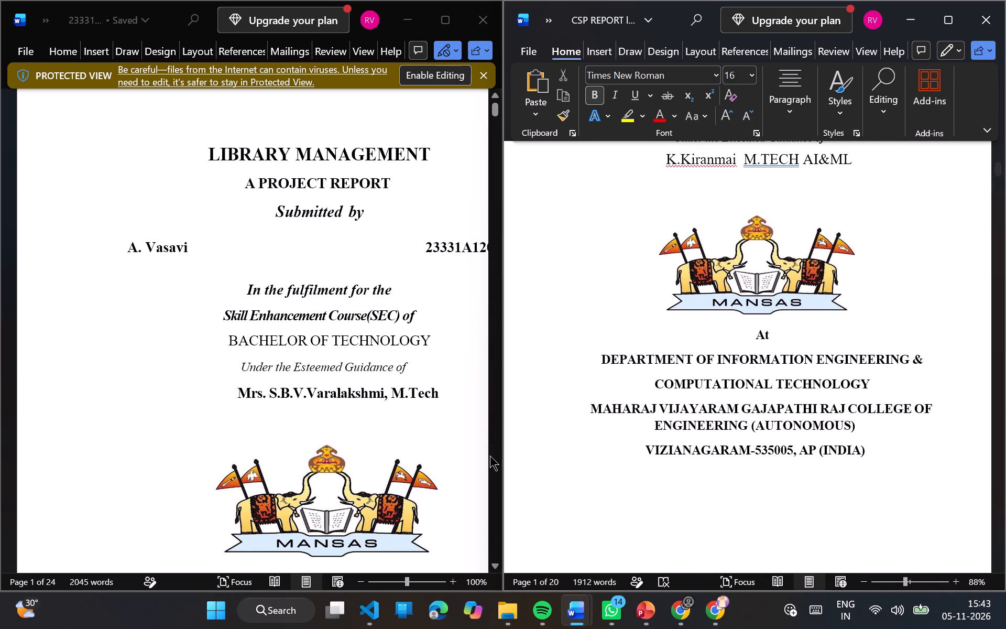
scroll(420, 451, "down", 7)
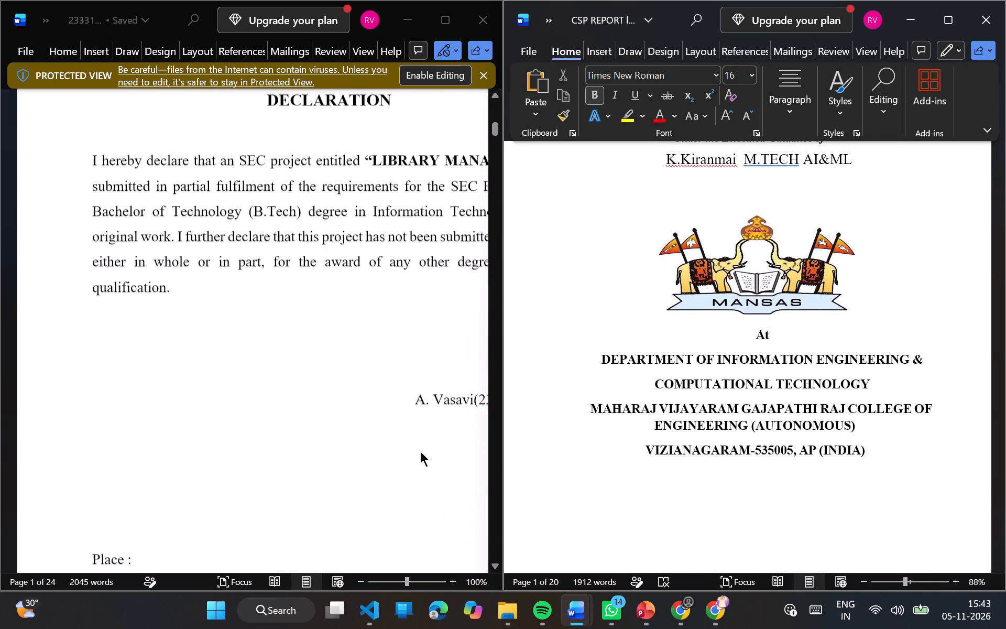
scroll(381, 456, "up", 2)
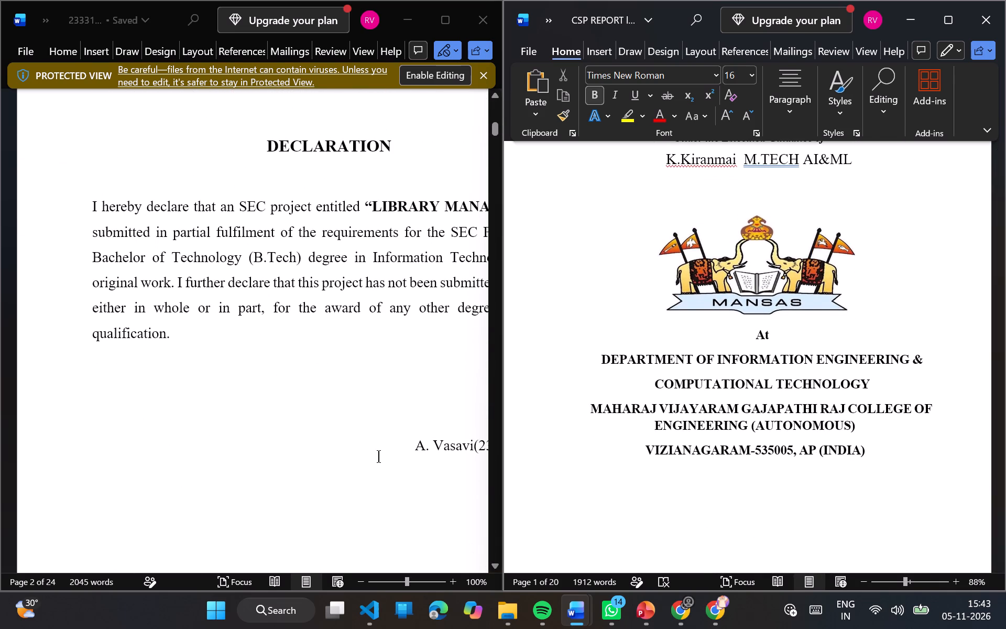
scroll(644, 432, "down", 5)
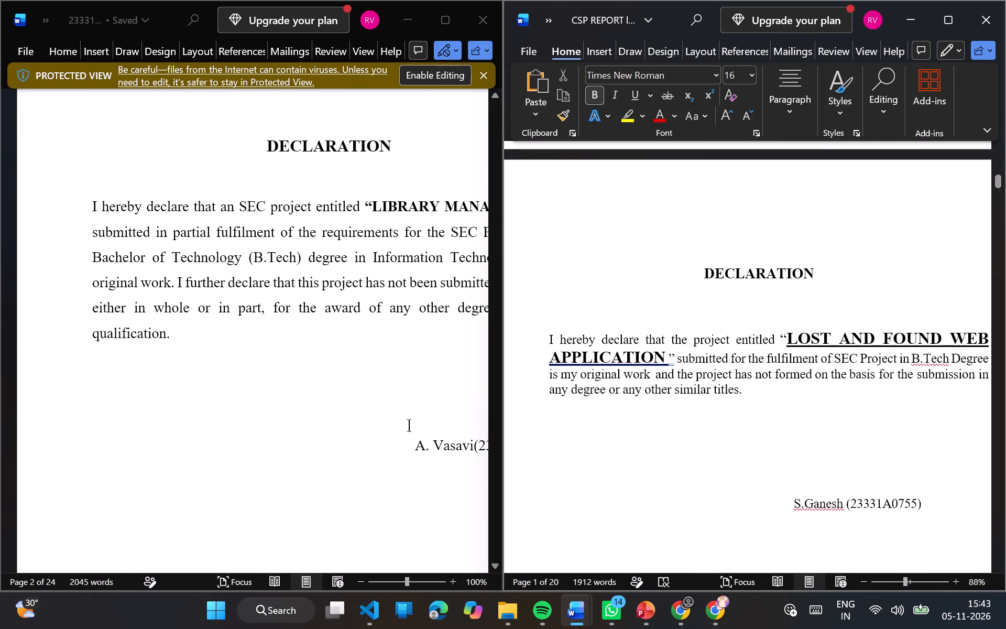
scroll(331, 403, "left", 1)
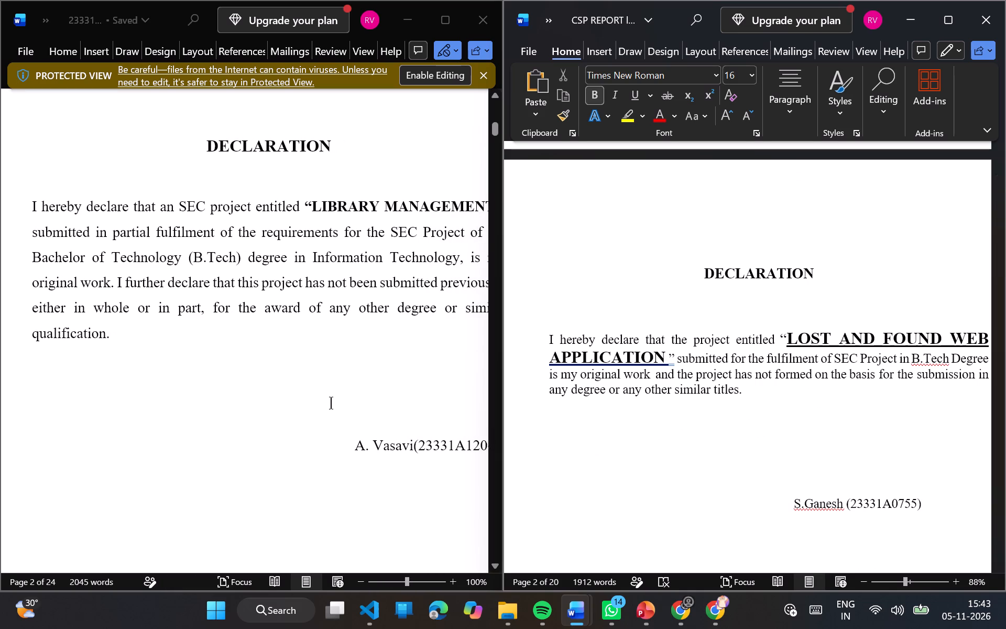
scroll(331, 403, "left", 1)
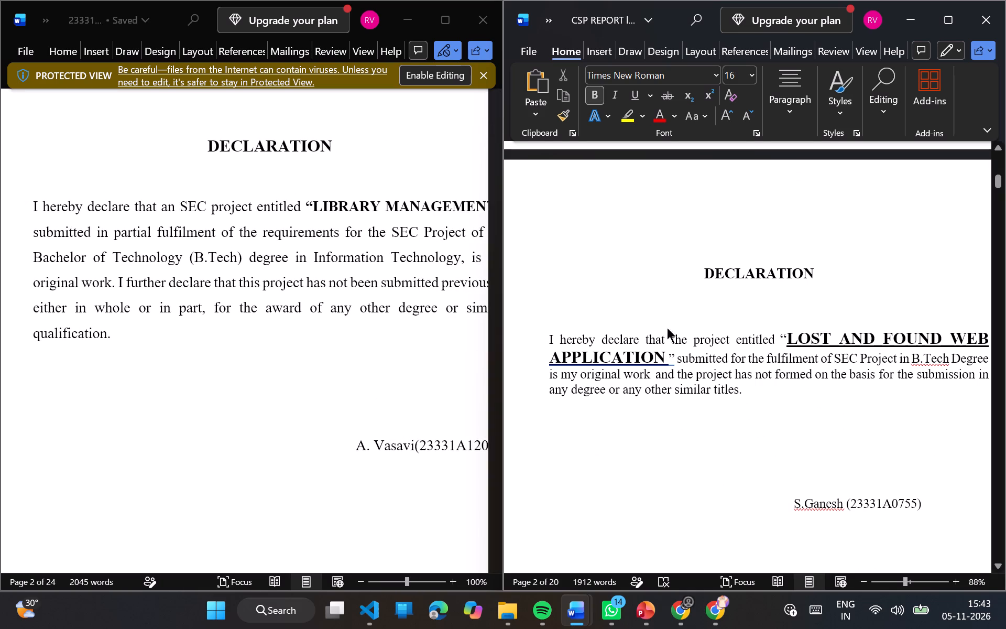
left_click(688, 340)
key("BackSpace")
key("BackSpace")
key("BackSpace")
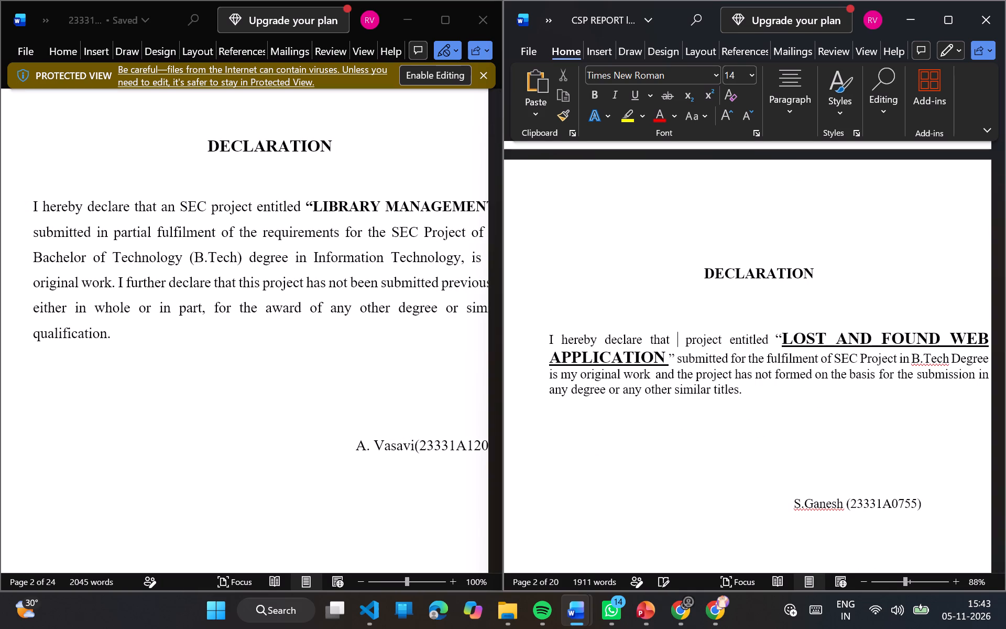
key("shift+a")
key("shift+n")
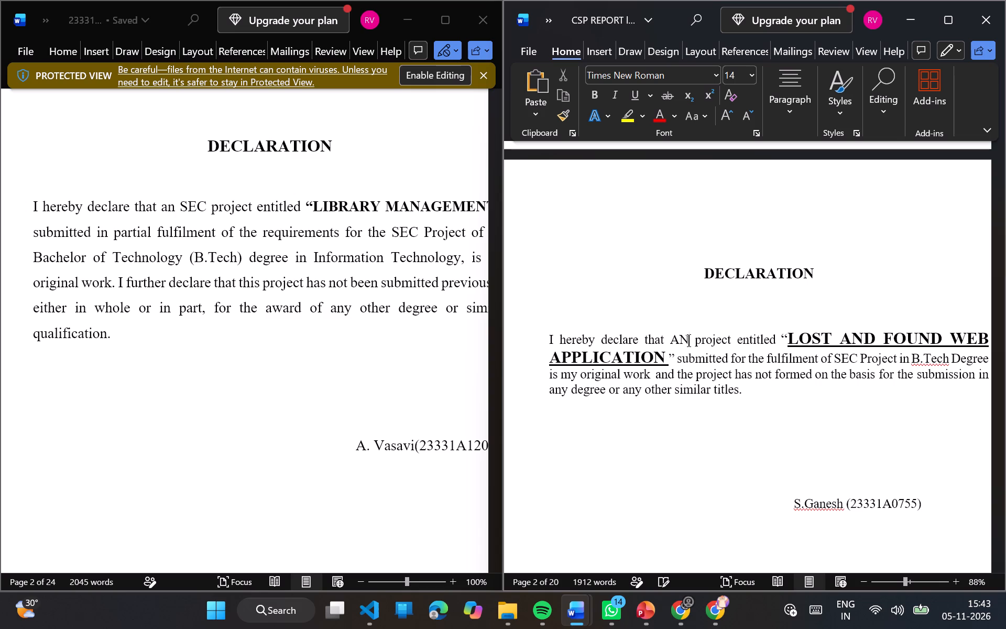
key("BackSpace")
key("BackSpace")
type("an SE")
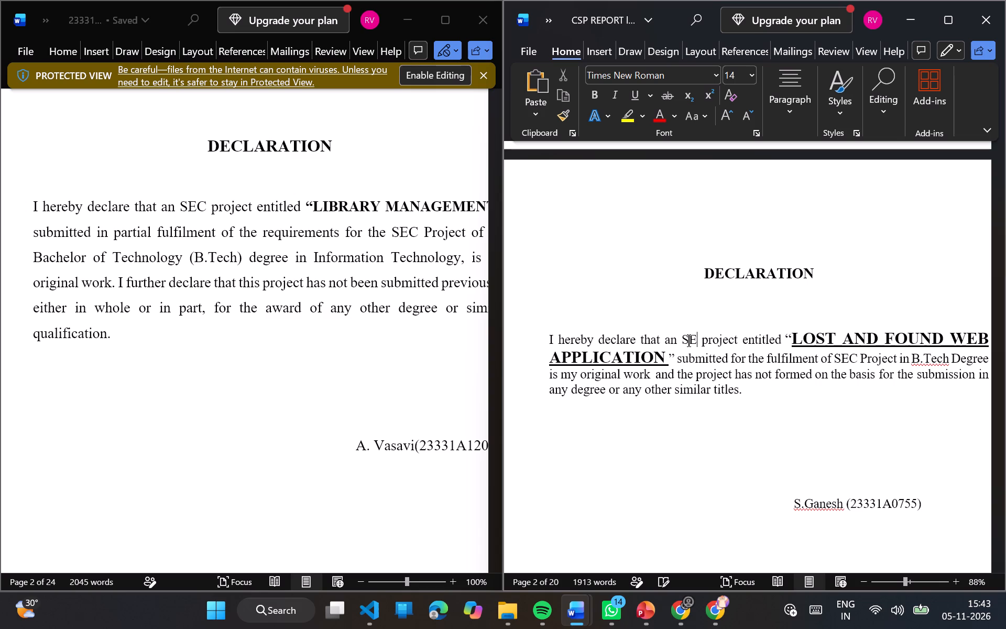
key("shift+c")
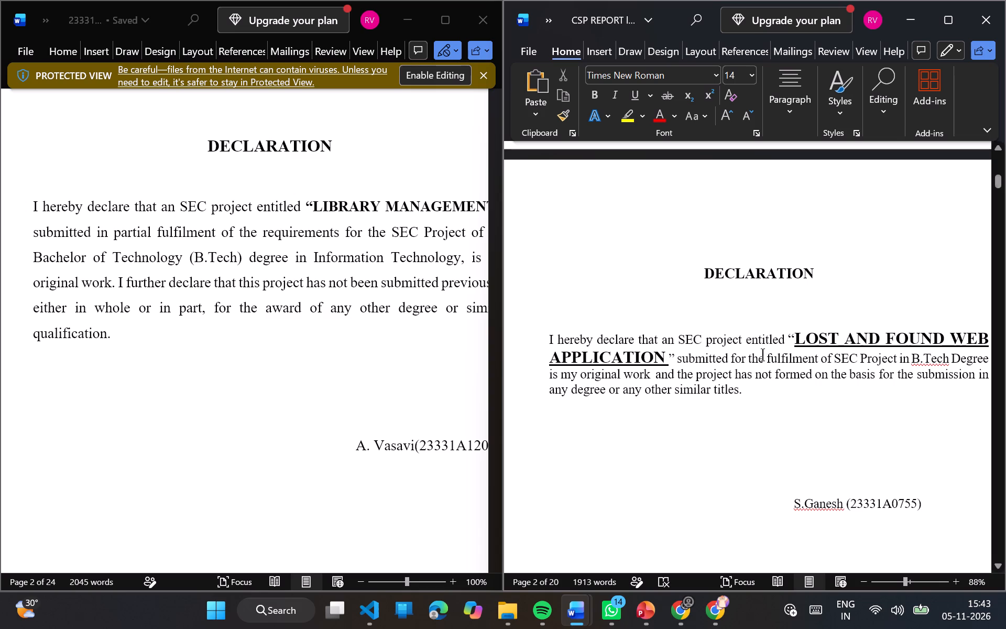
Replace the report's Declaration text after the project title with the template's copied passage from "submitted in partial fulfilment" to "similar qualification.".
scroll(894, 415, "left", 1)
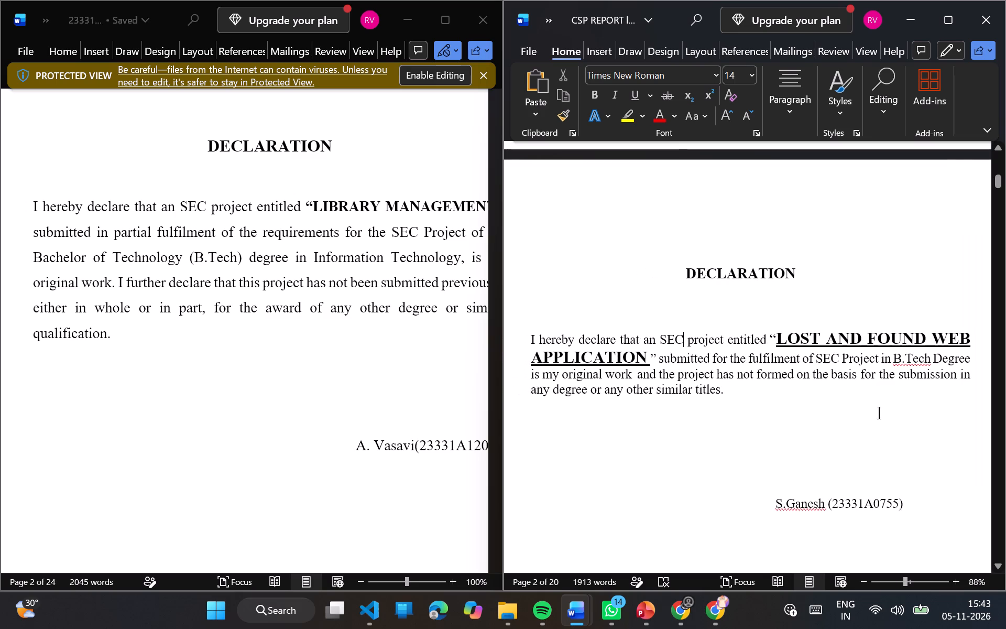
scroll(363, 402, "left", 1)
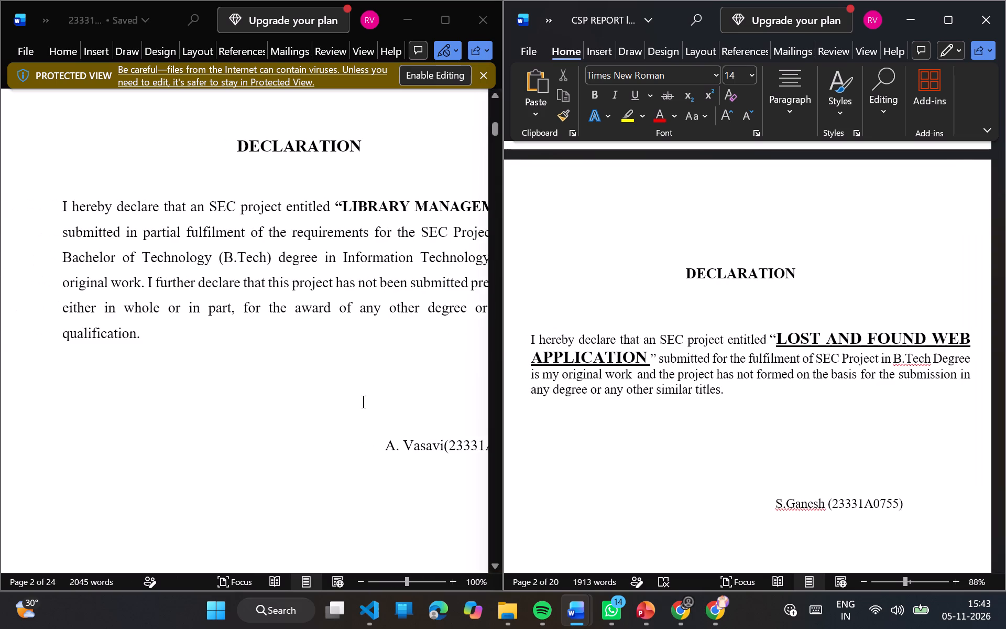
scroll(363, 402, "left", 1)
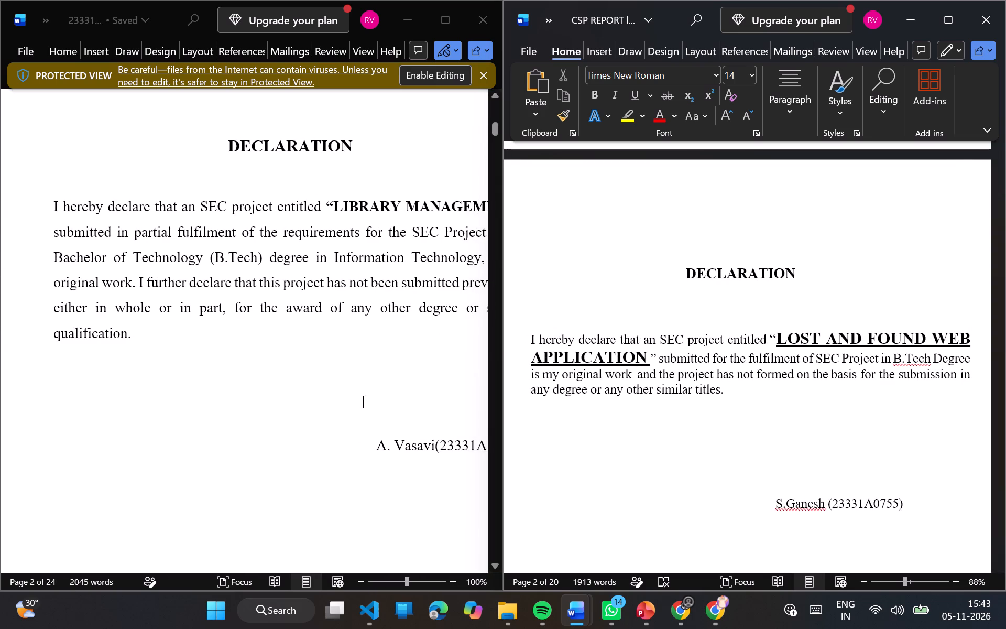
scroll(363, 402, "left", 3)
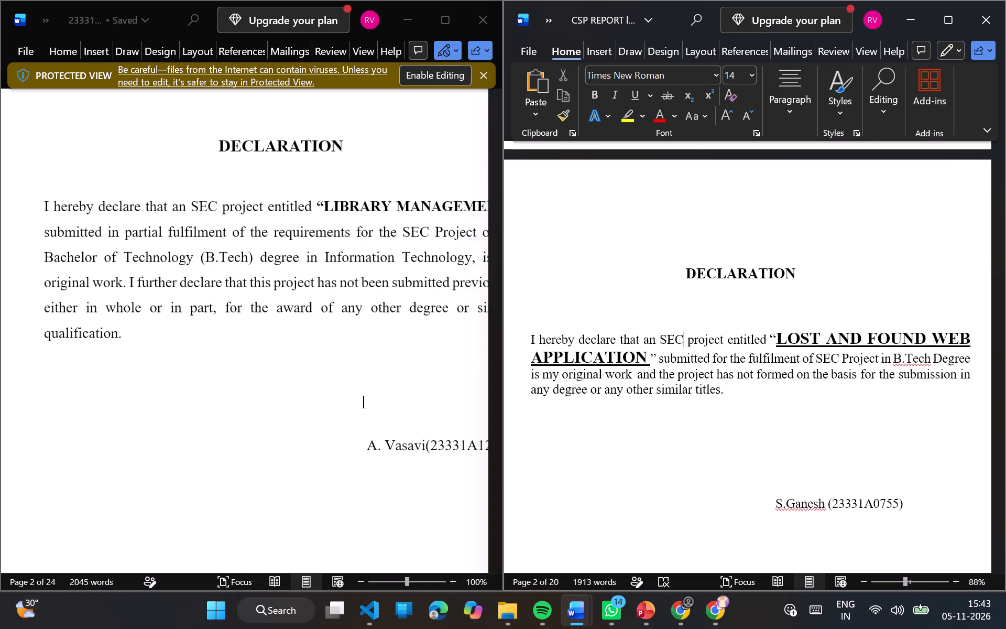
scroll(363, 402, "left", 1)
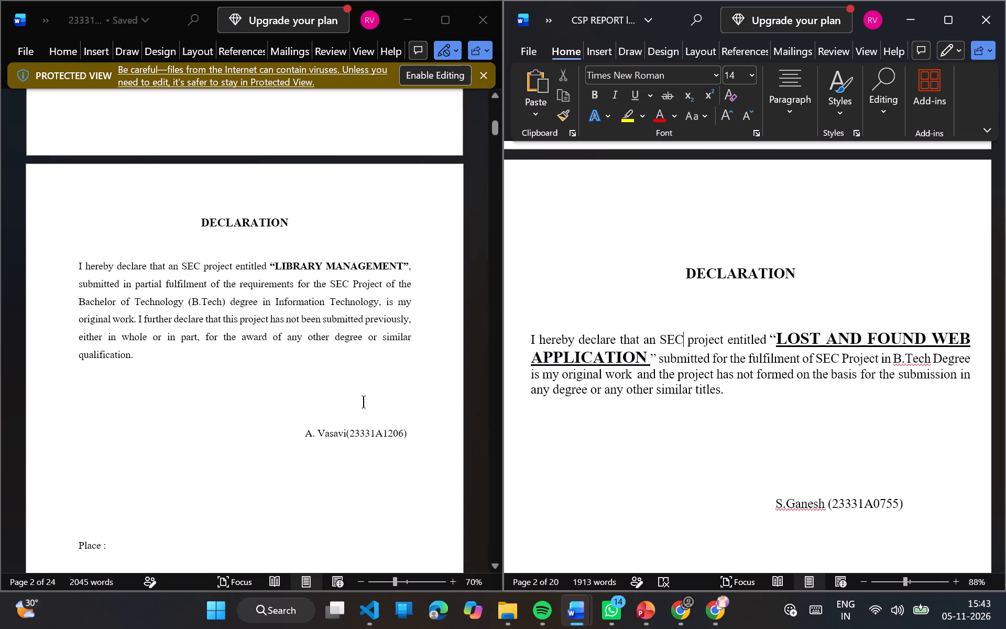
scroll(627, 408, "down", 1)
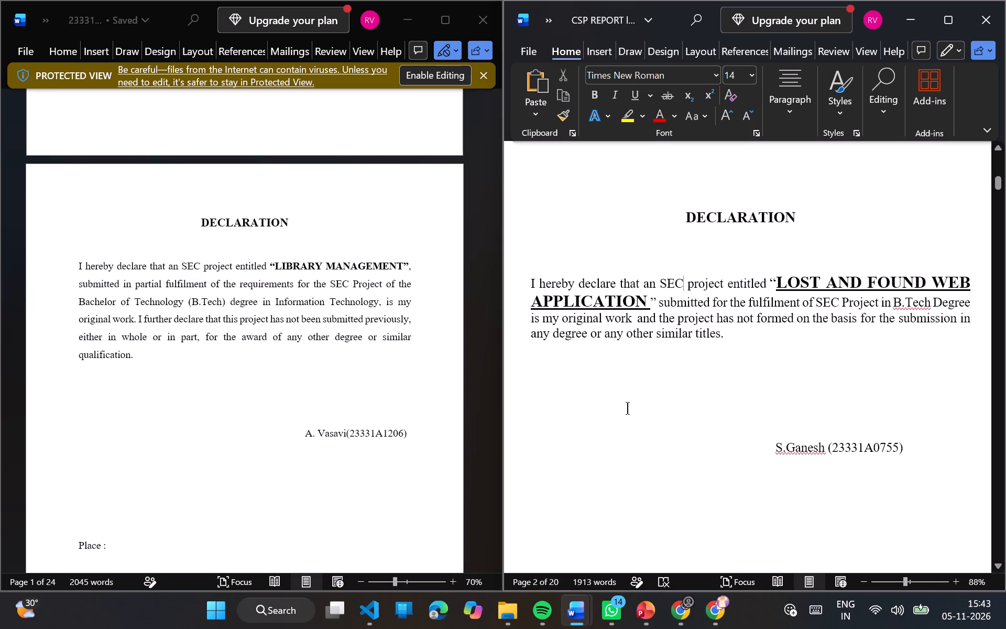
scroll(627, 408, "down", 1)
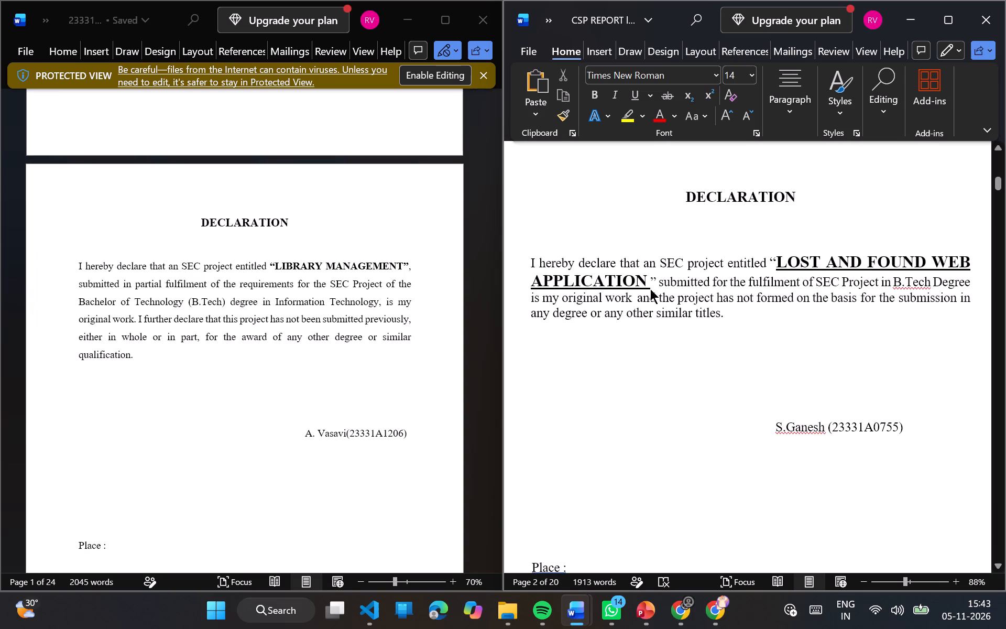
left_click(77, 282)
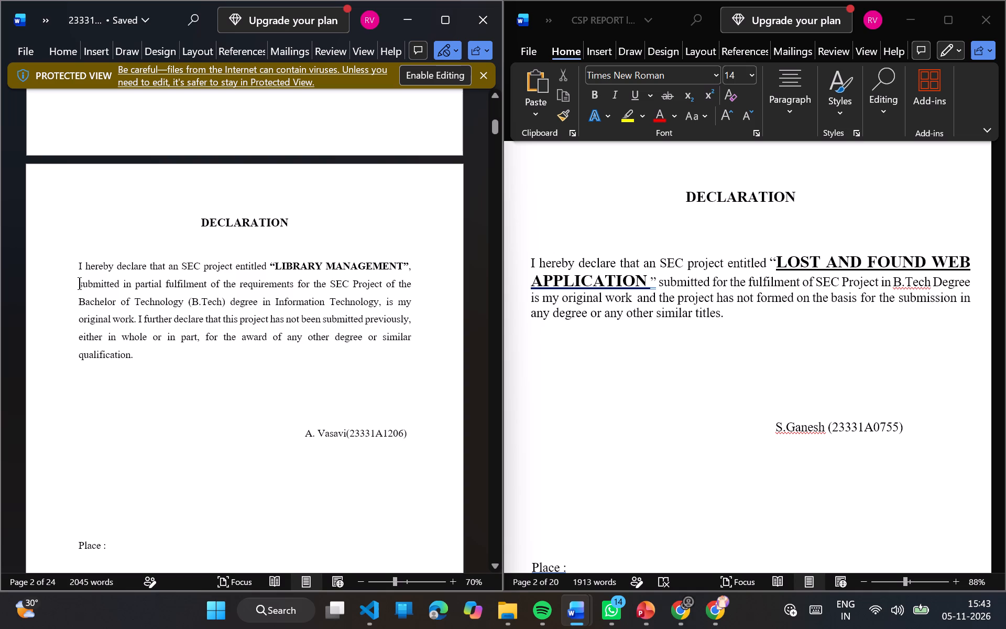
left_click_drag(79, 283, 140, 354)
key("ctrl+c")
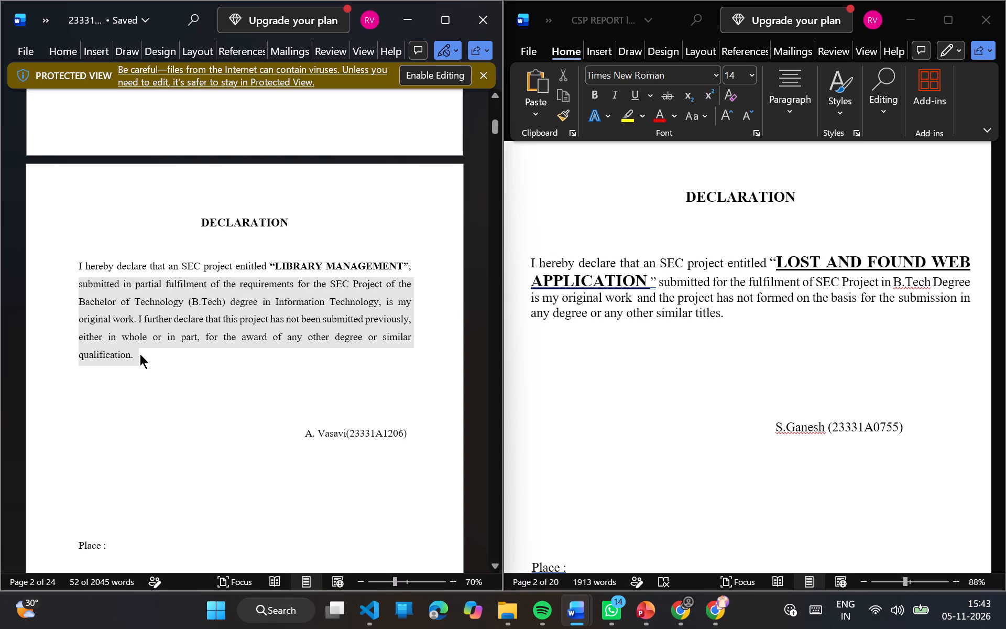
left_click(658, 281)
left_click_drag(661, 281, 717, 300)
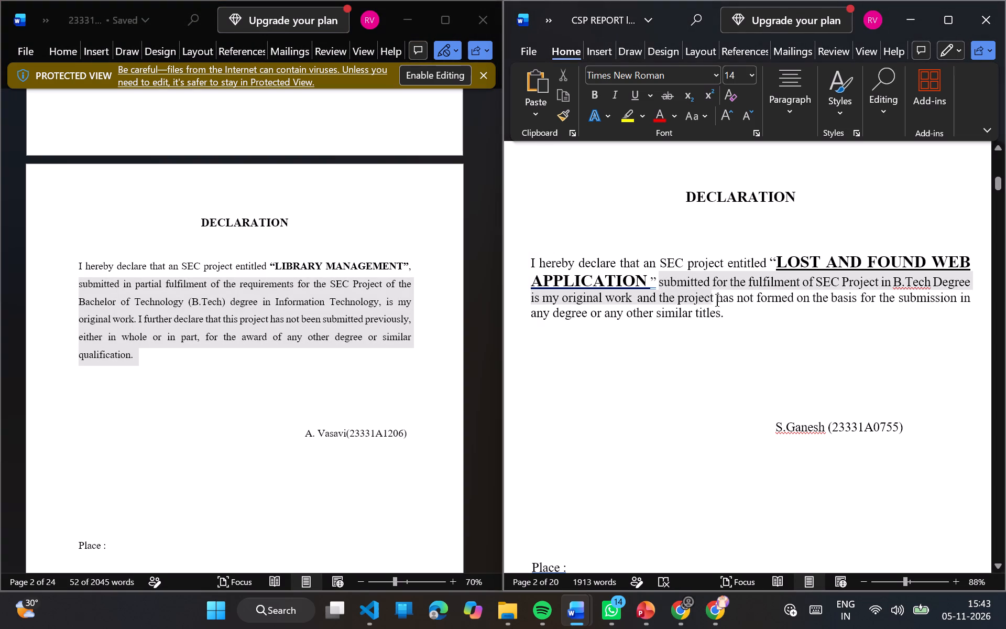
left_click_drag(717, 300, 723, 316)
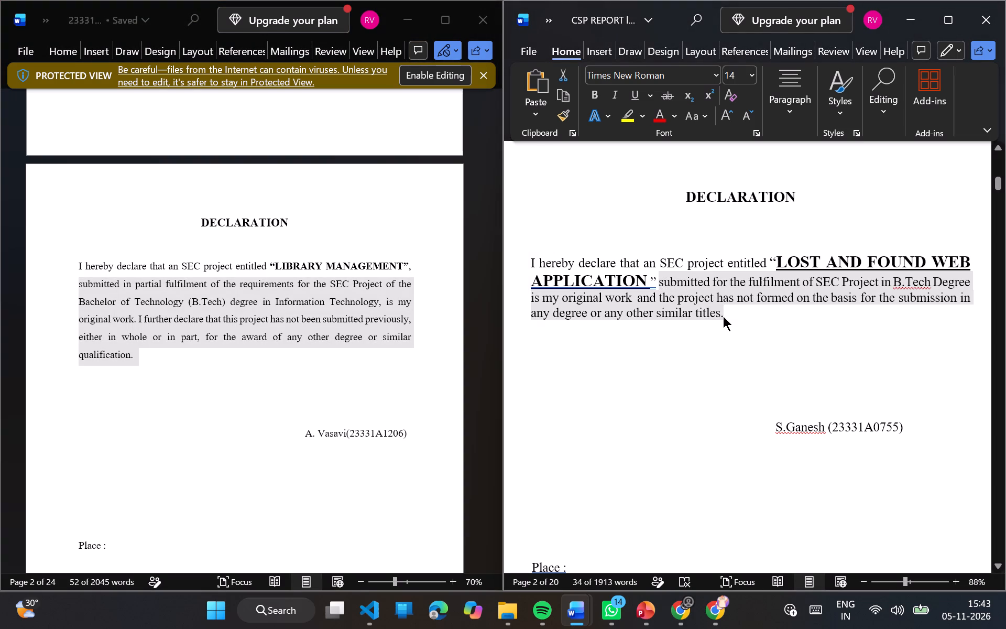
key("ctrl+v")
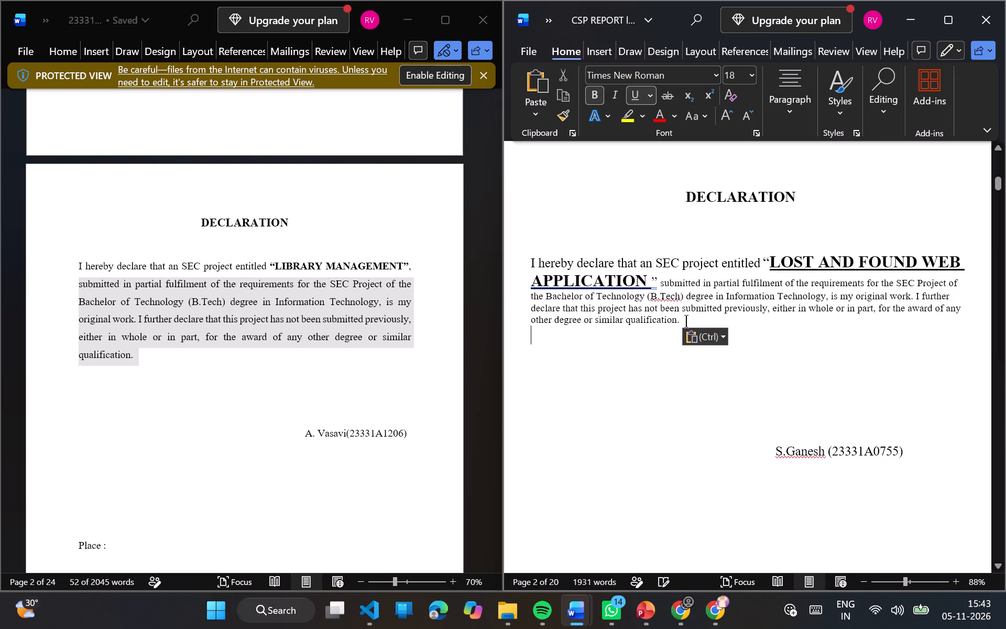
left_click(641, 399)
Set the font size of "I hereby declare that an SEC project entitled" to 11, matching the pasted Declaration text.
left_click_drag(760, 262, 565, 262)
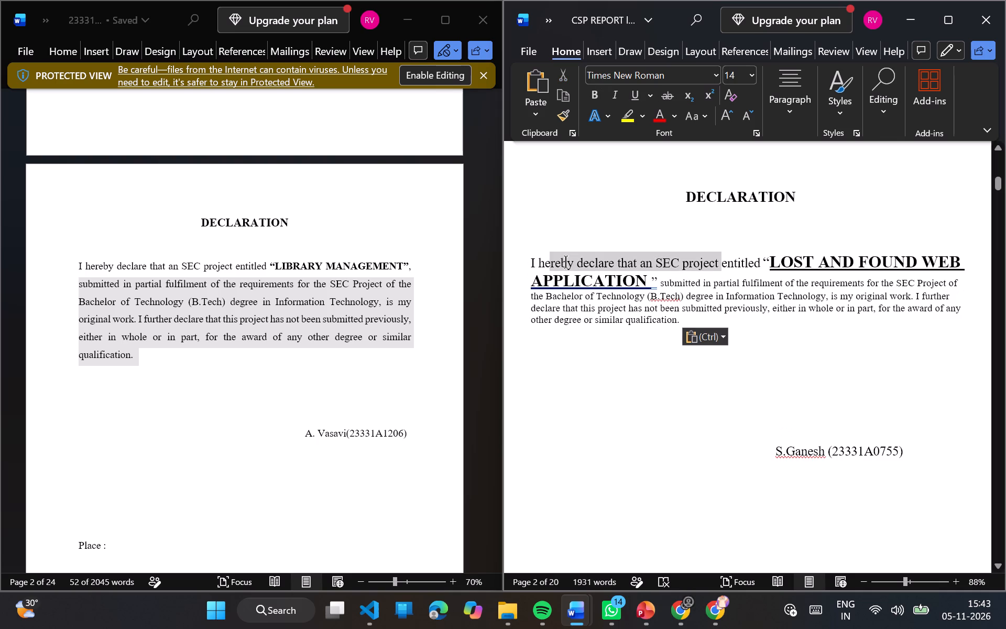
left_click_drag(565, 262, 751, 258)
left_click_drag(668, 282, 702, 282)
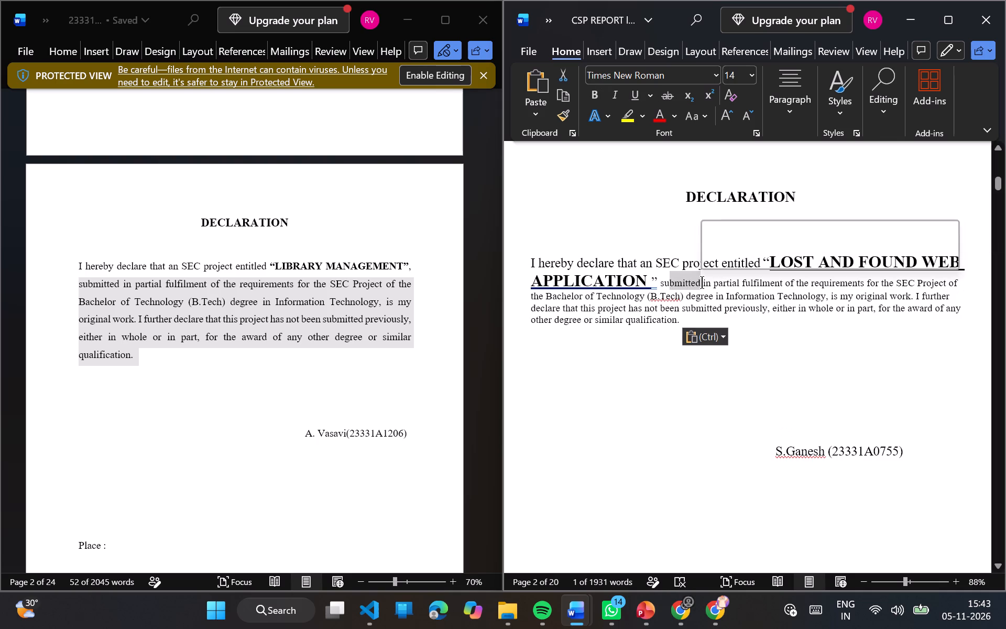
left_click(745, 319)
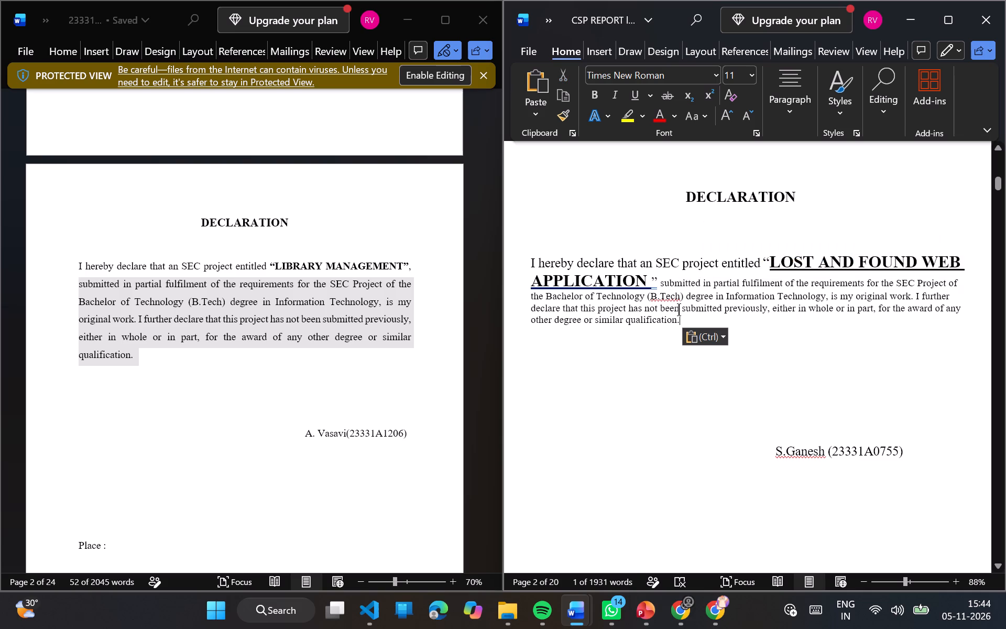
left_click_drag(531, 264, 758, 262)
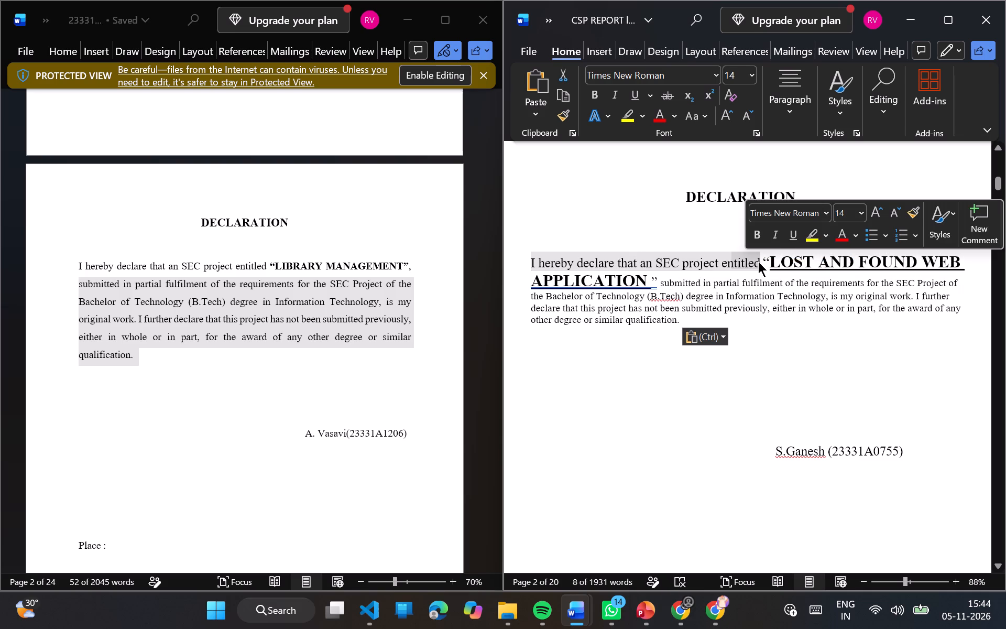
left_click(859, 215)
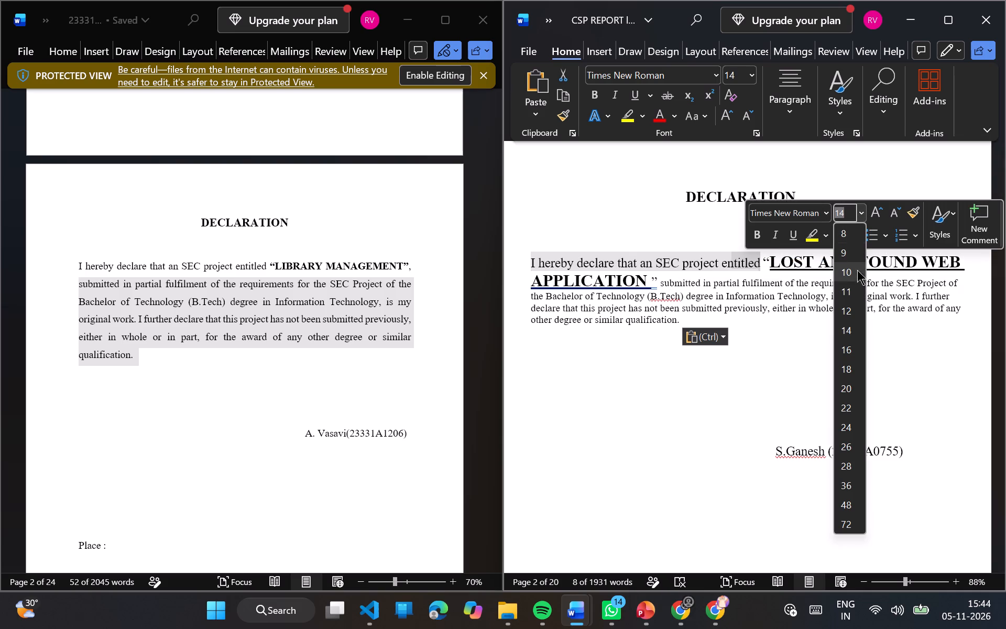
left_click(855, 291)
left_click(636, 419)
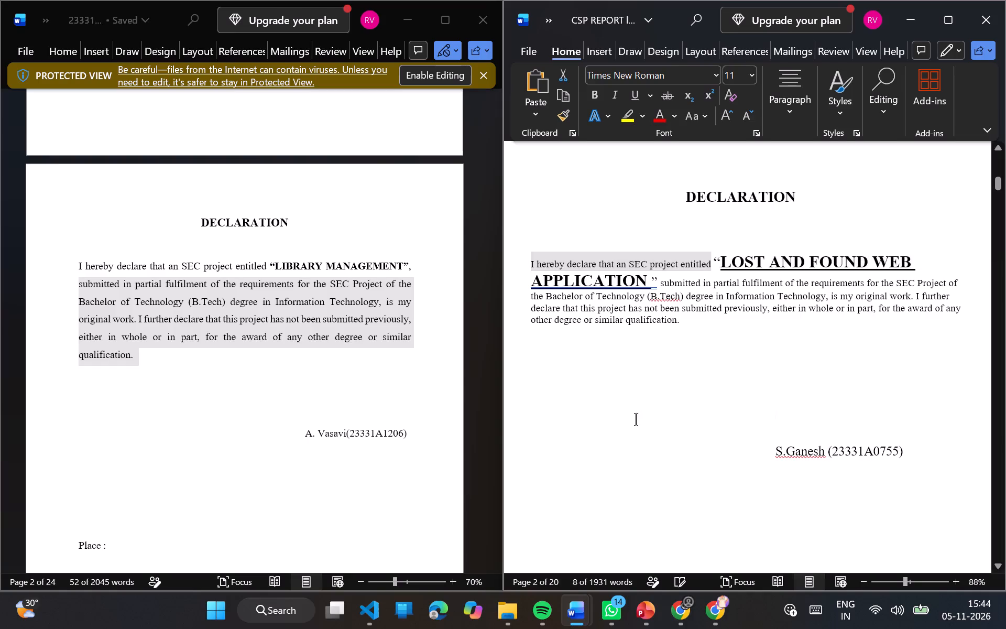
Enable editing in the Library Management template report.
left_click_drag(406, 265, 362, 265)
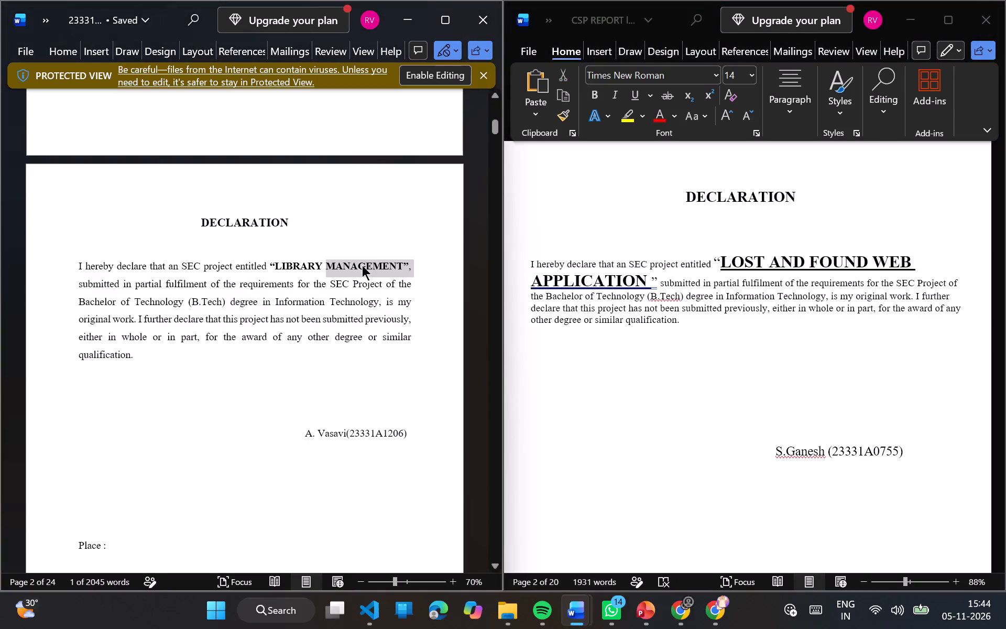
scroll(362, 265, "up", 1)
left_click(443, 69)
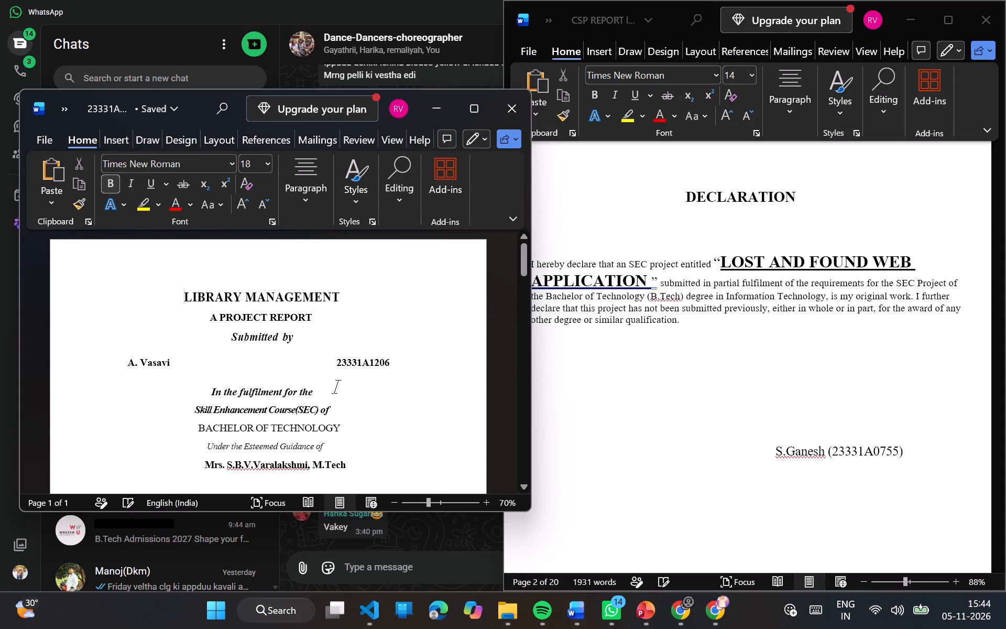
Arrange the Library Management template side by side with the Lost and Found report.
scroll(344, 303, "down", 1)
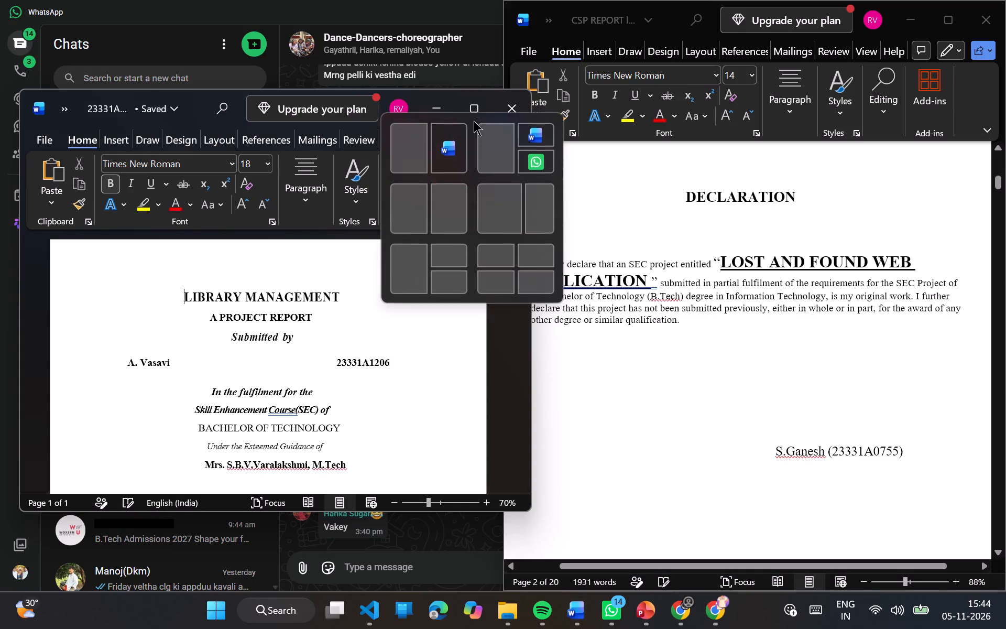
left_click(418, 161)
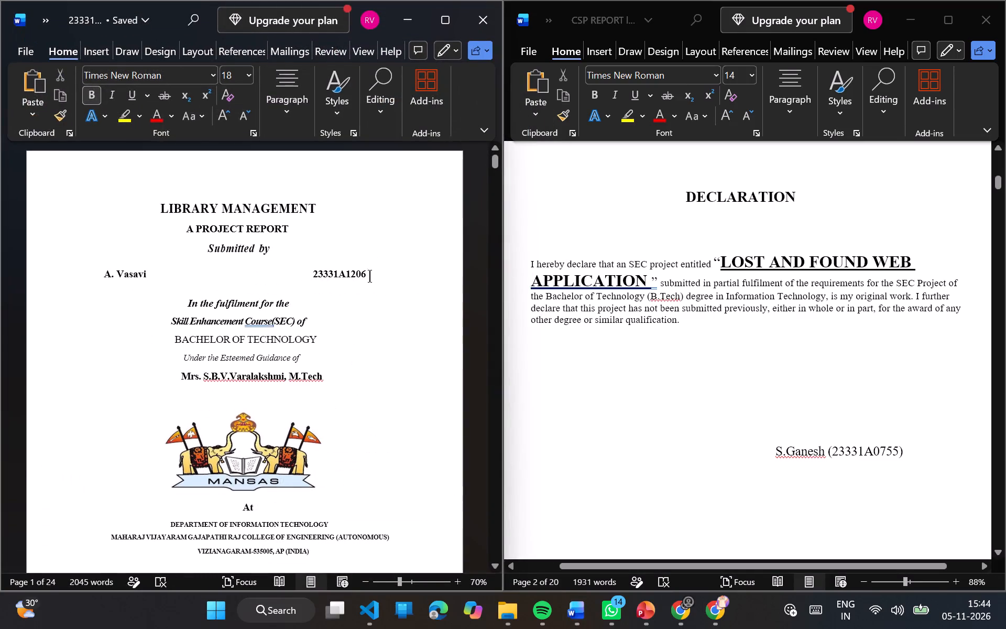
Set the "LOST AND FOUND WEB APPLICATION" title in the report's Declaration to font size 14, matching the template's title.
left_click_drag(369, 276, 325, 279)
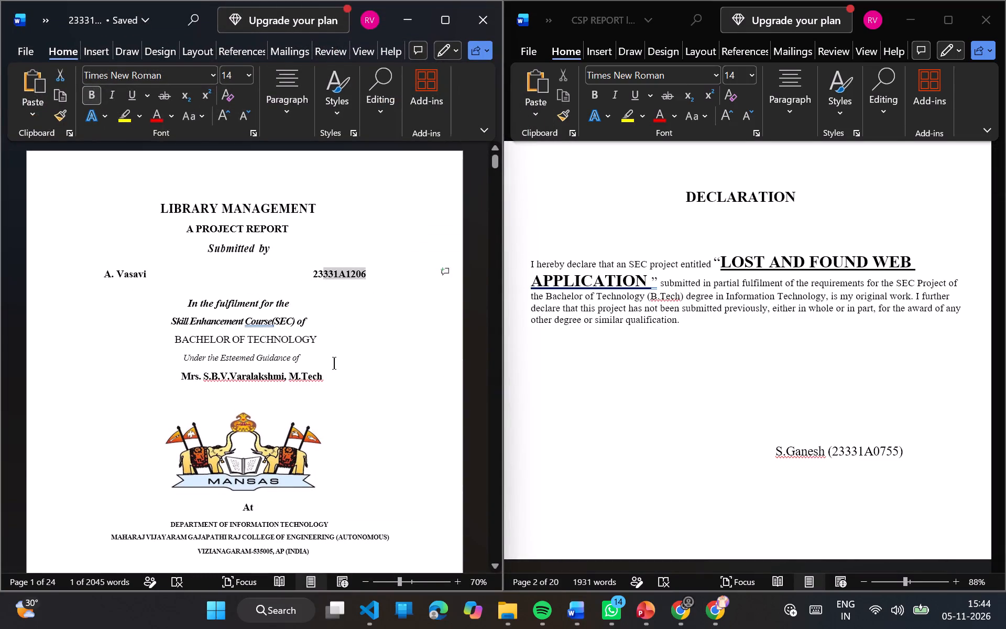
scroll(334, 363, "down", 5)
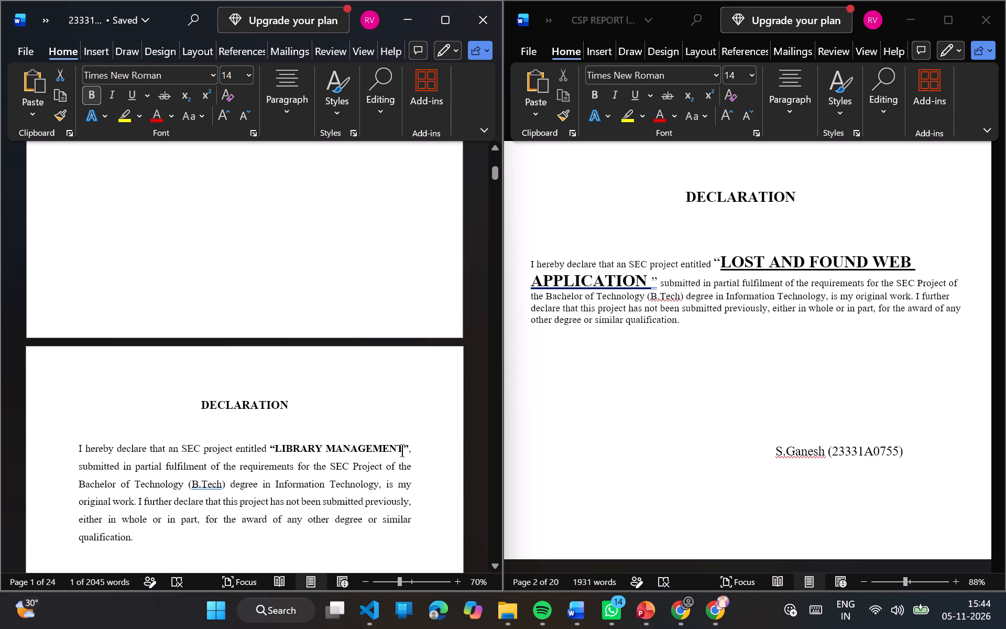
left_click_drag(402, 450, 373, 444)
scroll(462, 366, "right", 1)
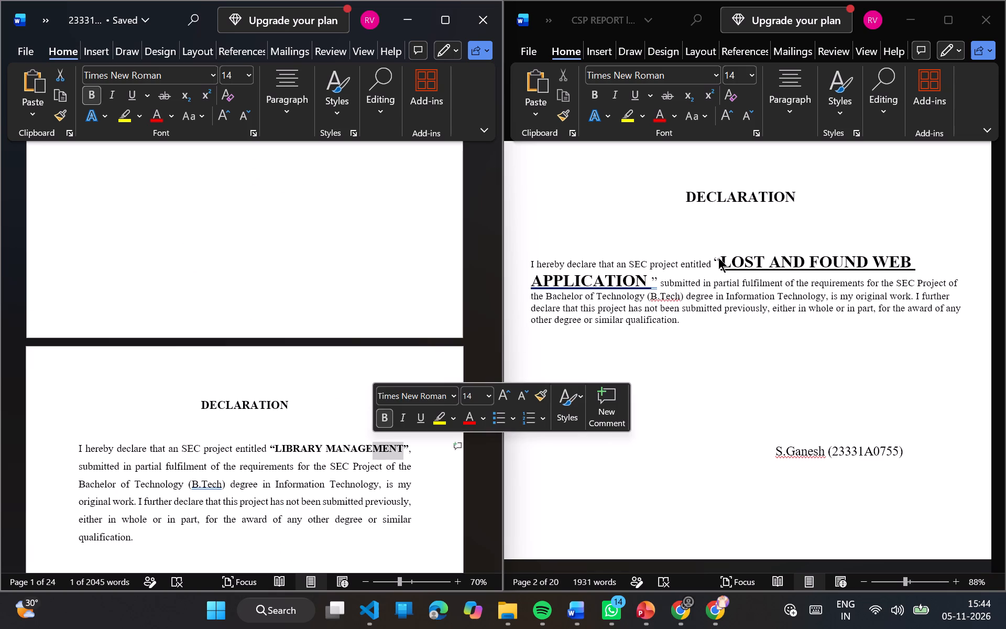
left_click(719, 259)
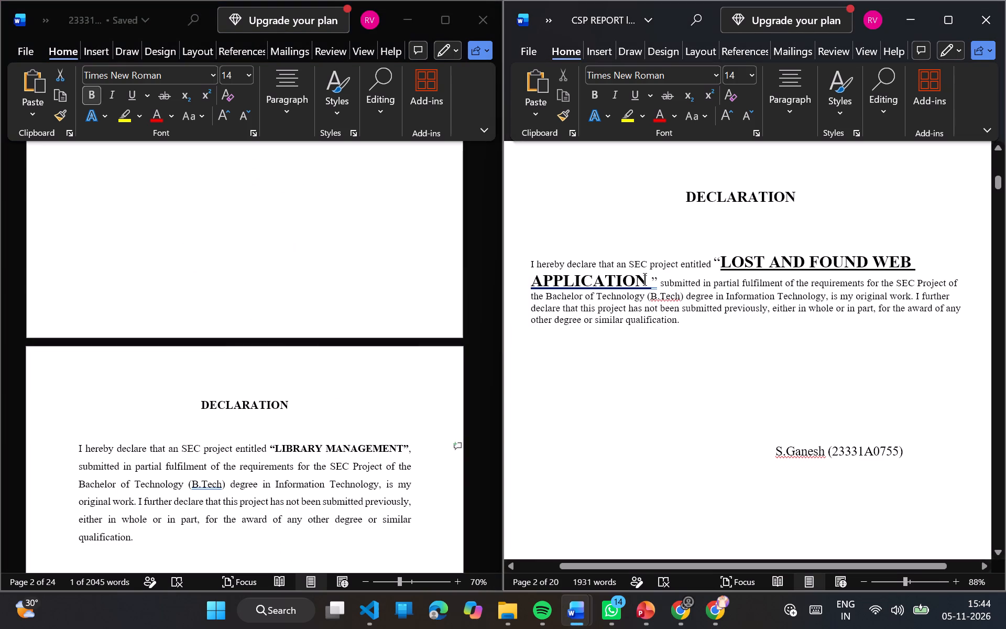
left_click(644, 279)
left_click_drag(722, 261, 659, 285)
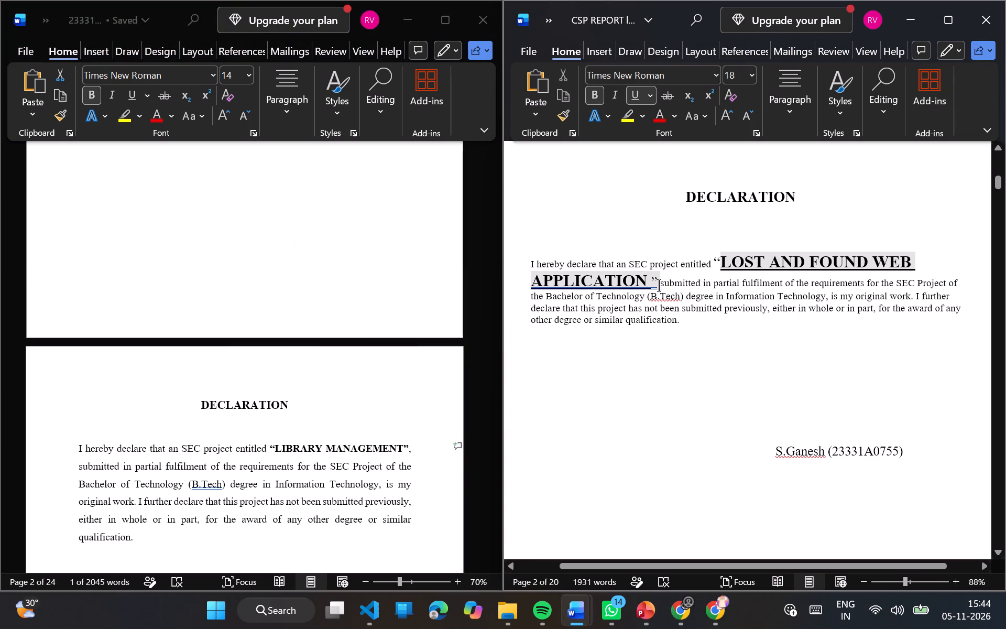
left_click_drag(659, 285, 649, 285)
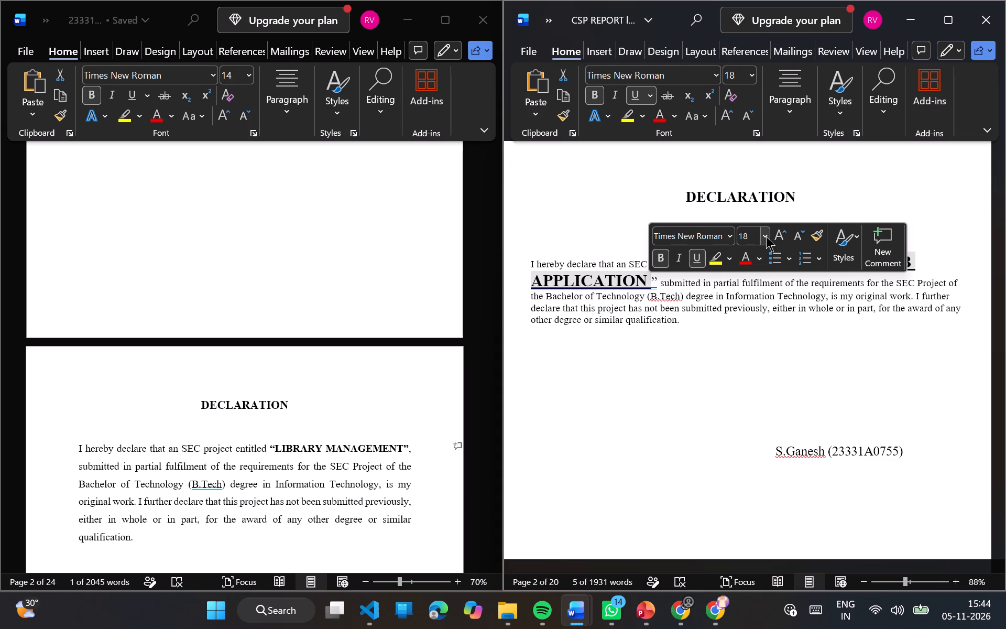
left_click(766, 236)
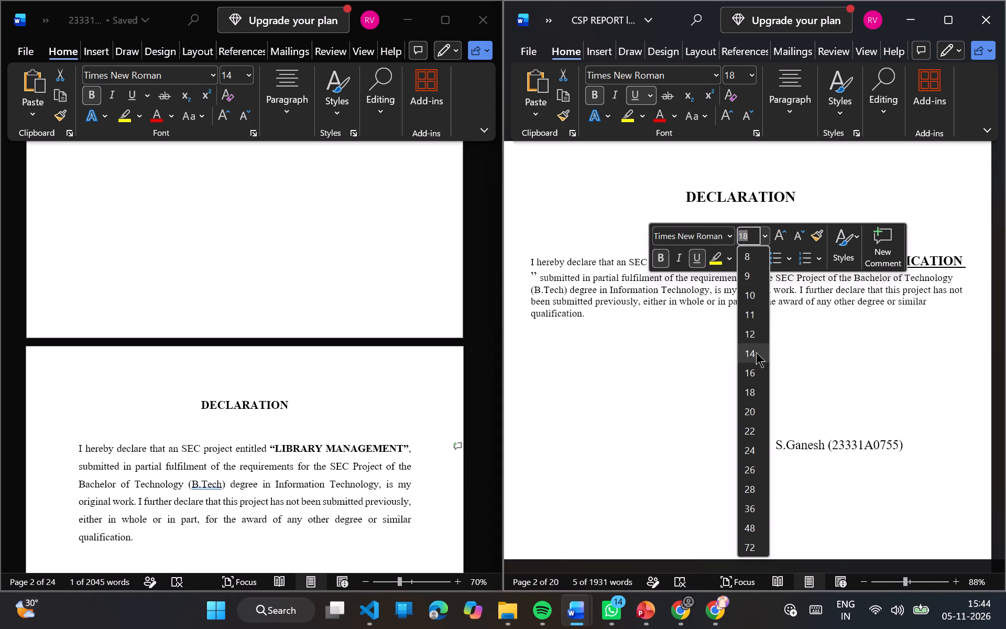
left_click(756, 352)
left_click(671, 382)
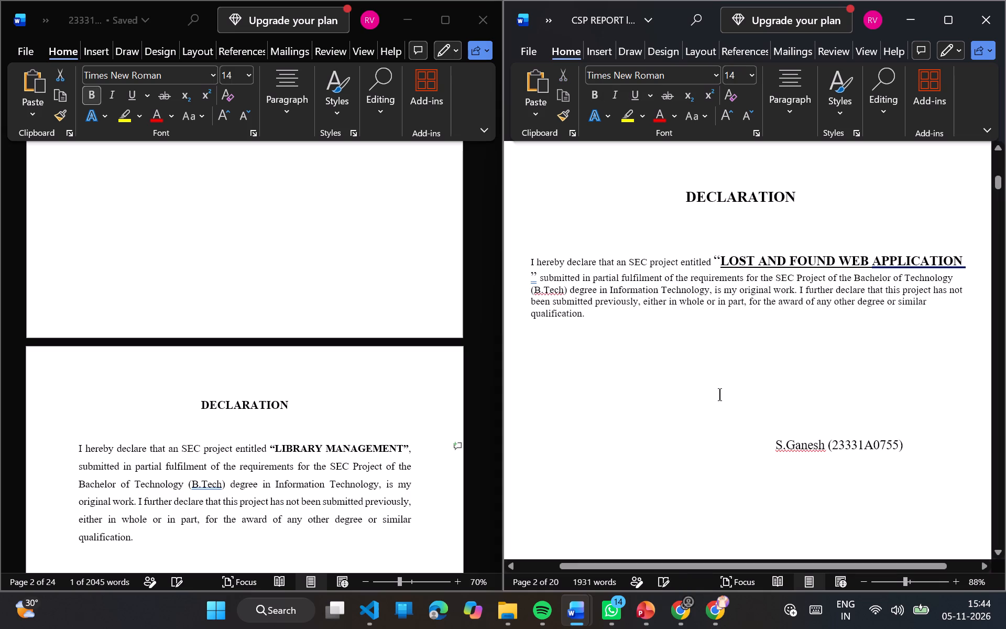
Delete the extra space between "APPLICATION" and the closing quotation mark in the report's Declaration.
left_click(531, 280)
key("BackSpace")
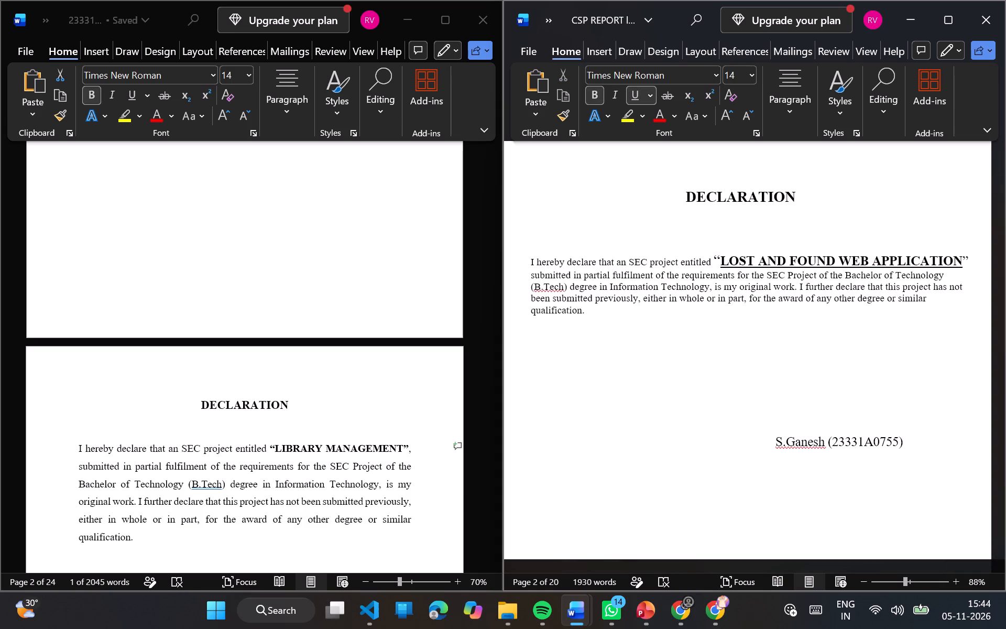
Replace "the" with "an SEC" before "project entitled" in the report's Certificate, following the template's wording.
scroll(599, 377, "down", 2)
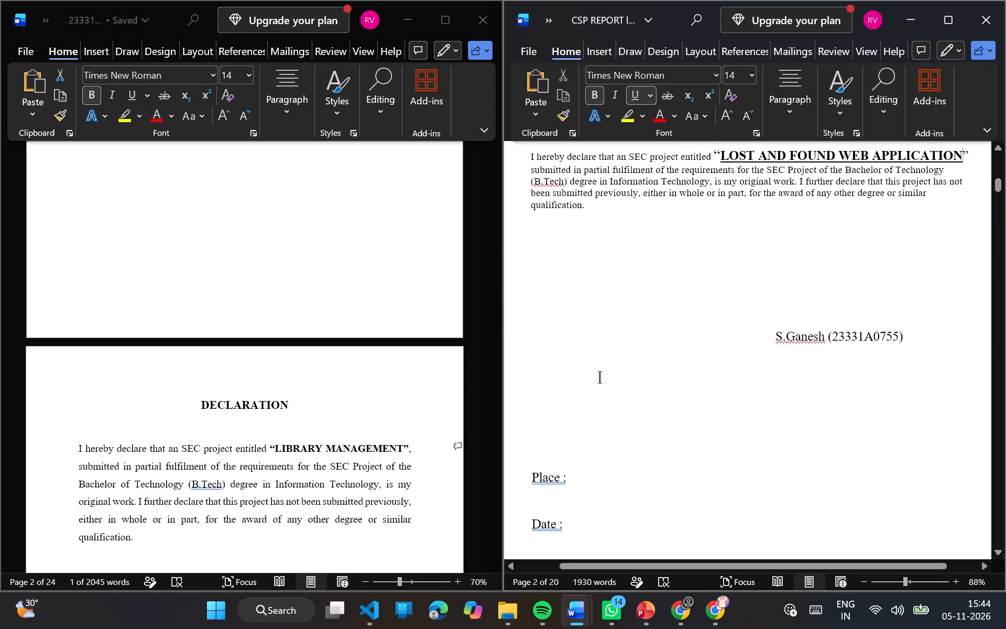
scroll(599, 377, "down", 6)
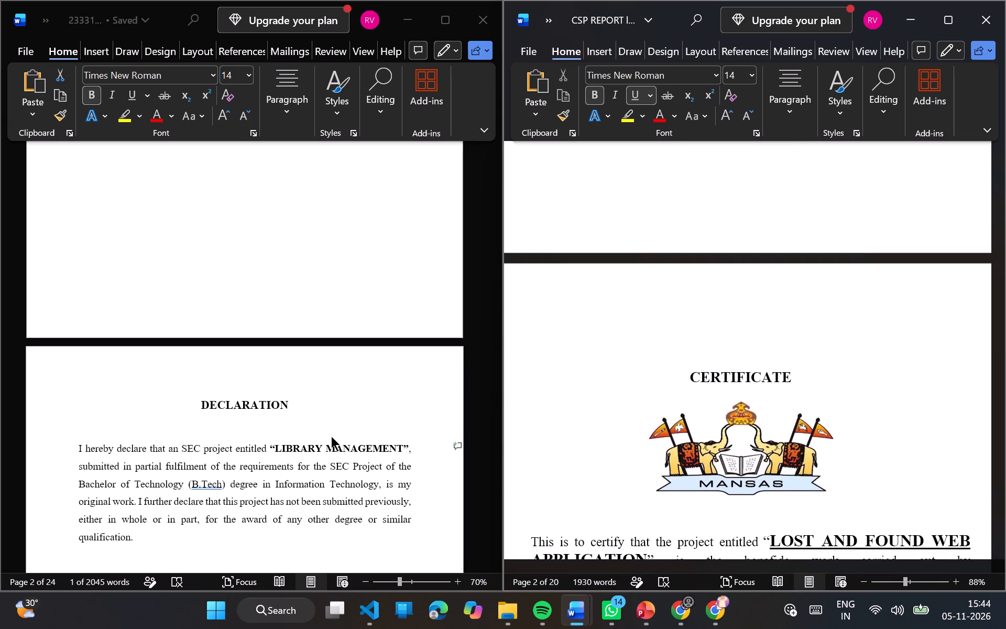
scroll(331, 436, "down", 6)
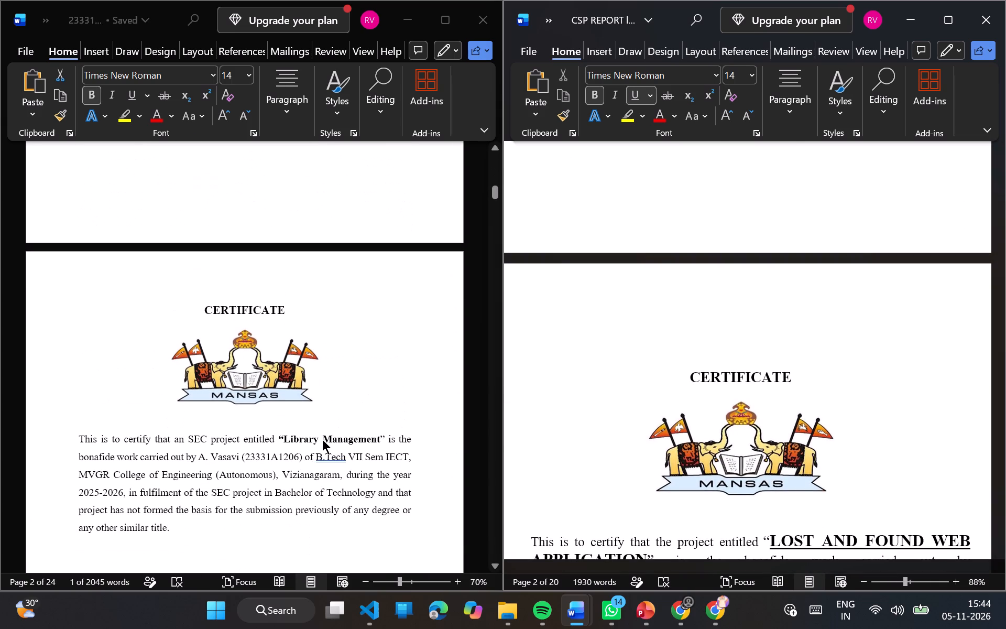
scroll(322, 439, "down", 2)
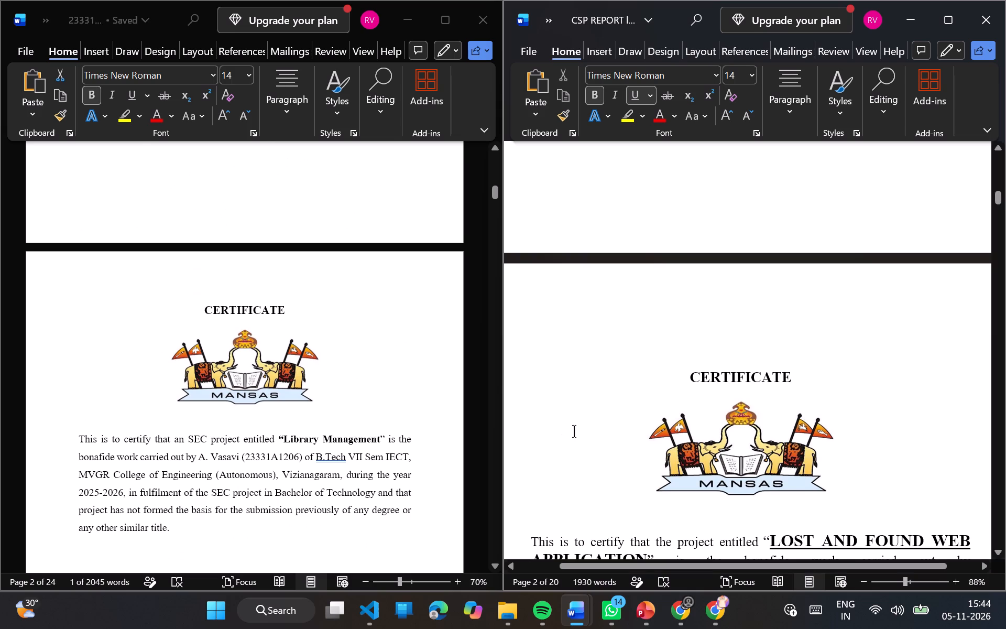
scroll(591, 433, "down", 3)
scroll(591, 433, "up", 1)
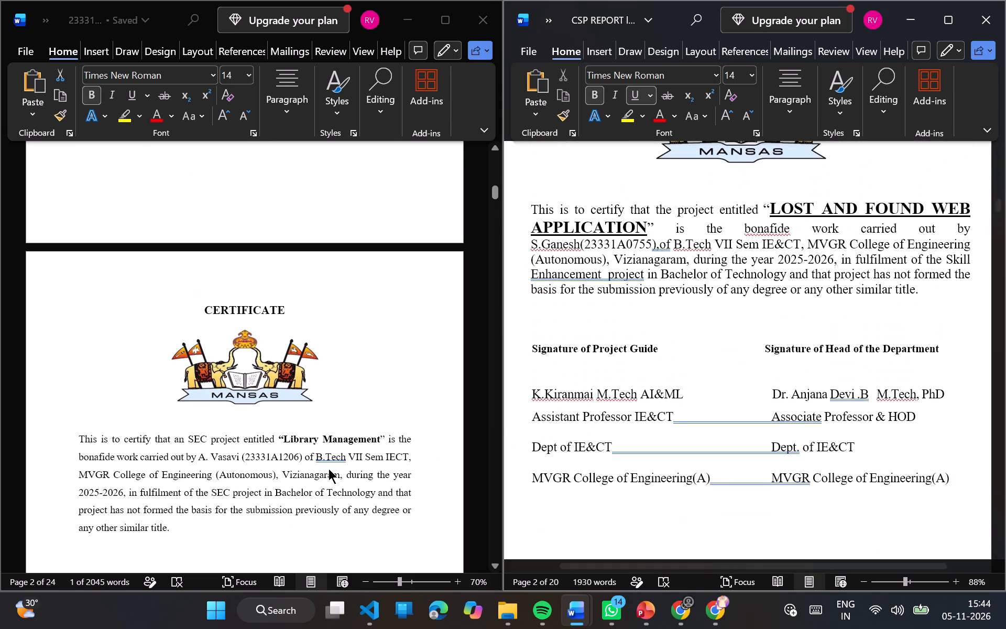
scroll(329, 469, "down", 3)
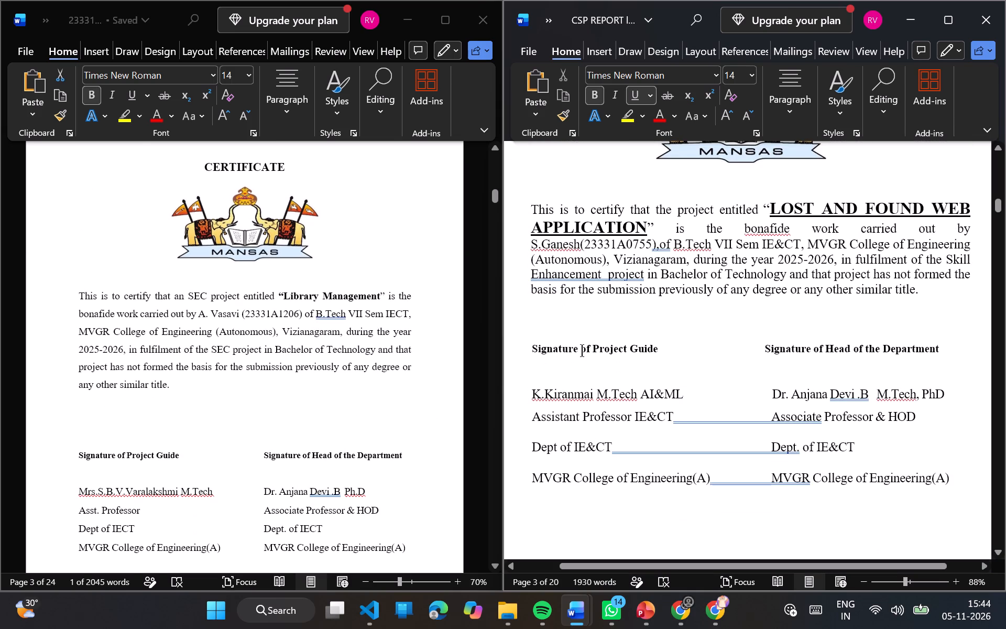
scroll(582, 350, "up", 1)
left_click(669, 230)
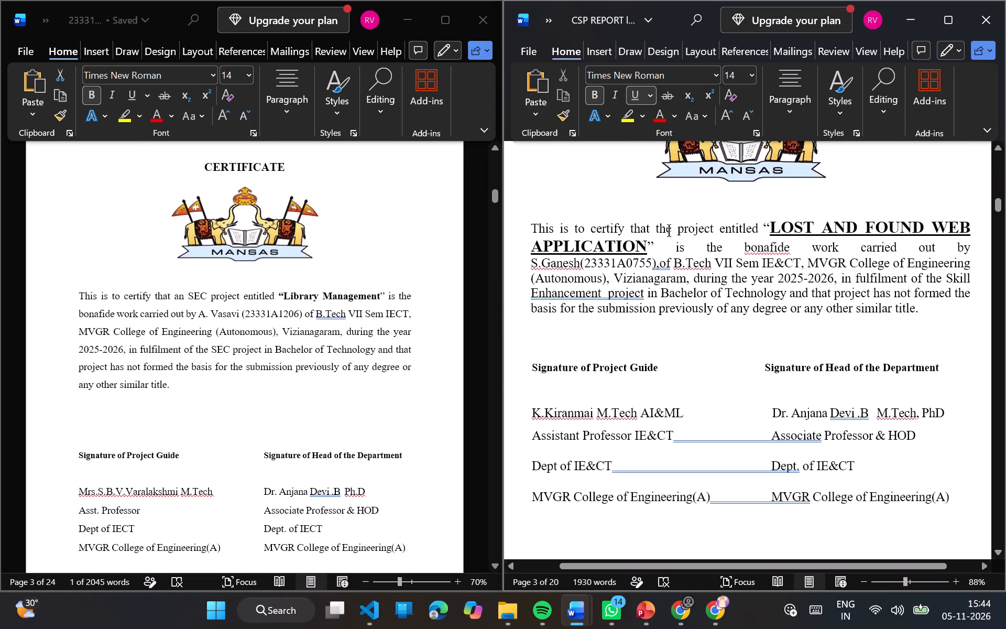
key("Right")
key("BackSpace")
key("BackSpace")
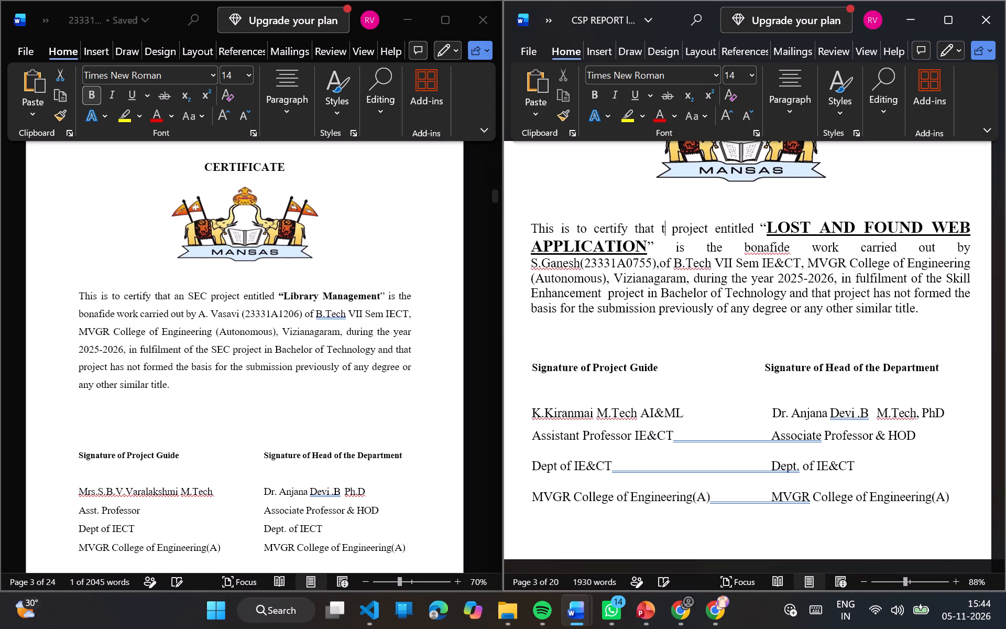
key("BackSpace")
type("an S")
type("EC")
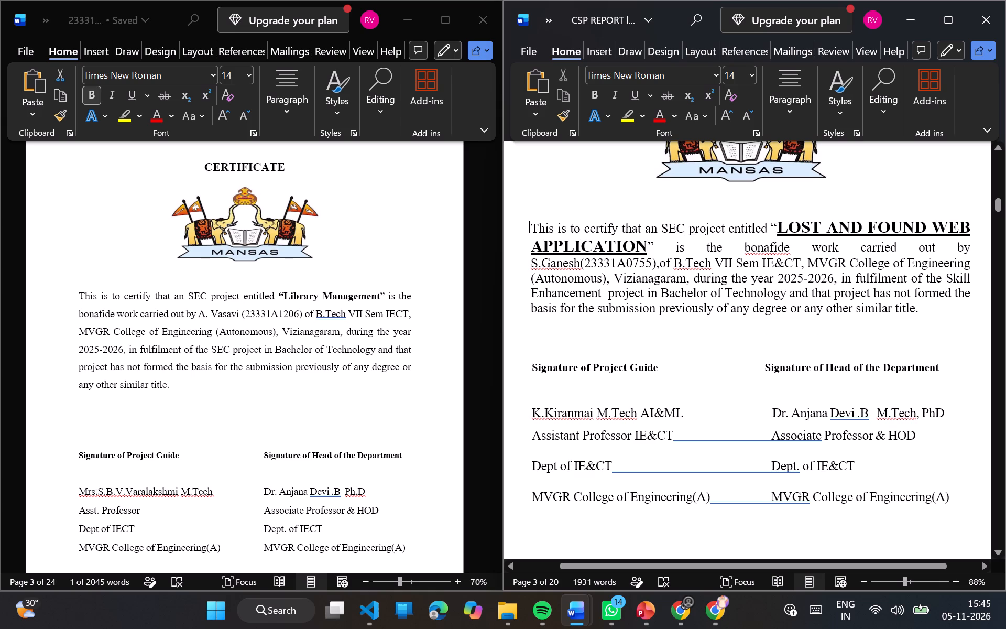
Set the whole "This is to certify" paragraph in the report's Certificate to font size 11.
left_click_drag(529, 226, 920, 310)
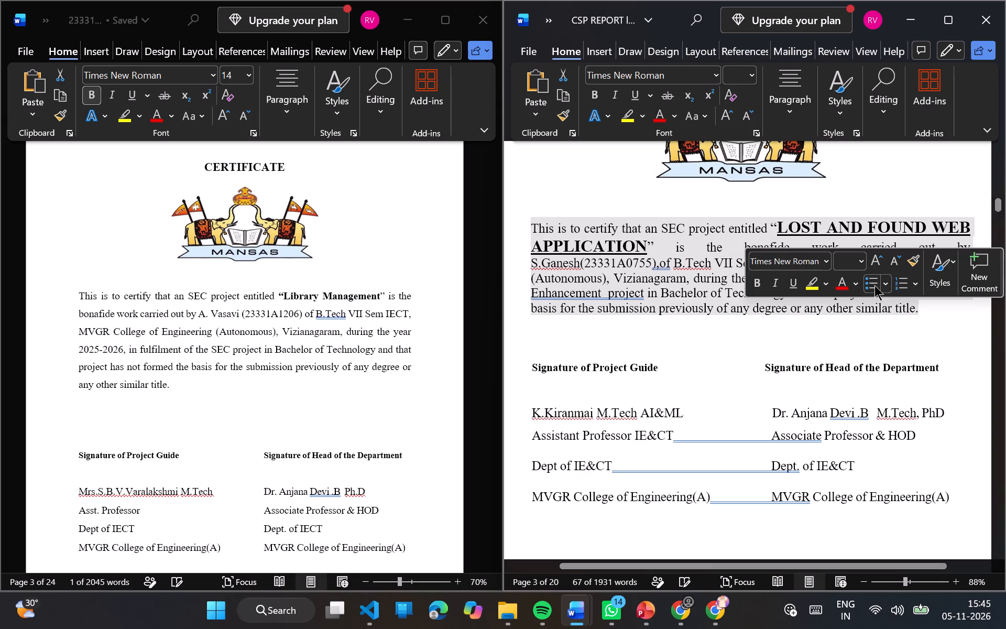
left_click(859, 262)
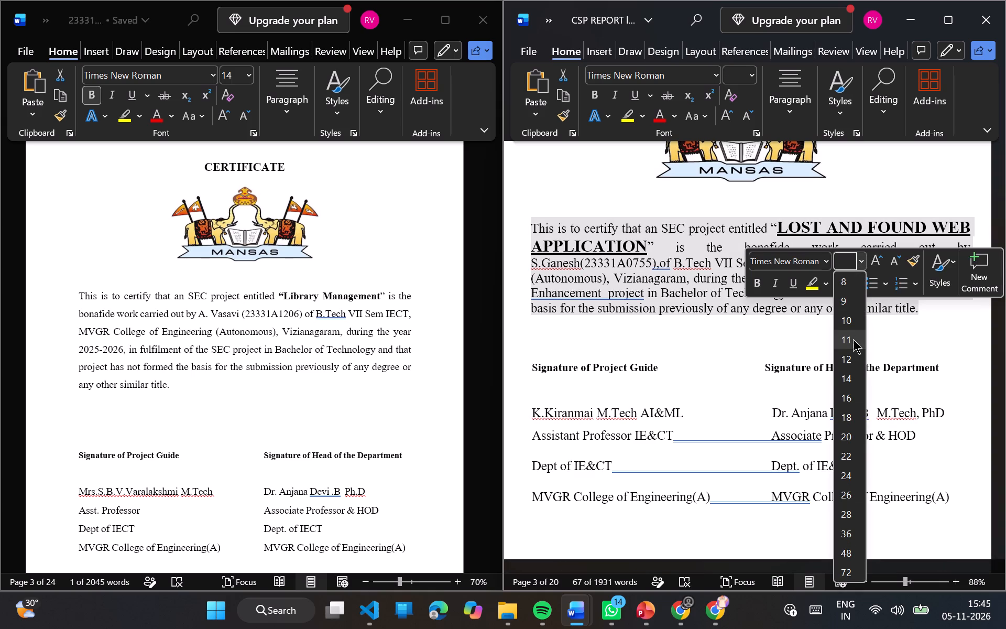
left_click(853, 339)
left_click(703, 299)
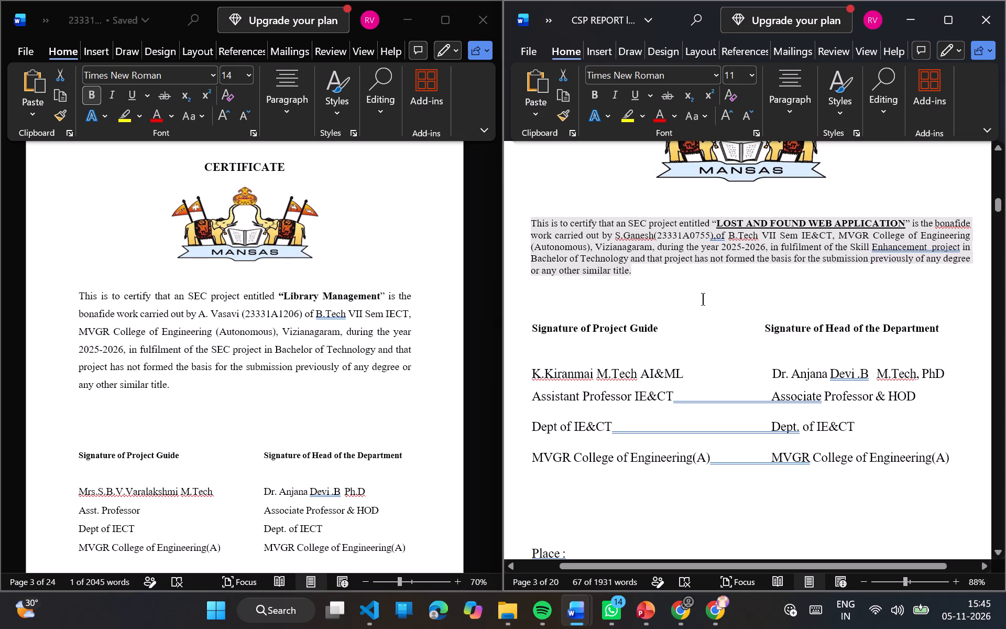
Set the "LOST AND FOUND WEB APPLICATION" title in the report's Certificate paragraph to font size 14.
left_click_drag(719, 225, 797, 230)
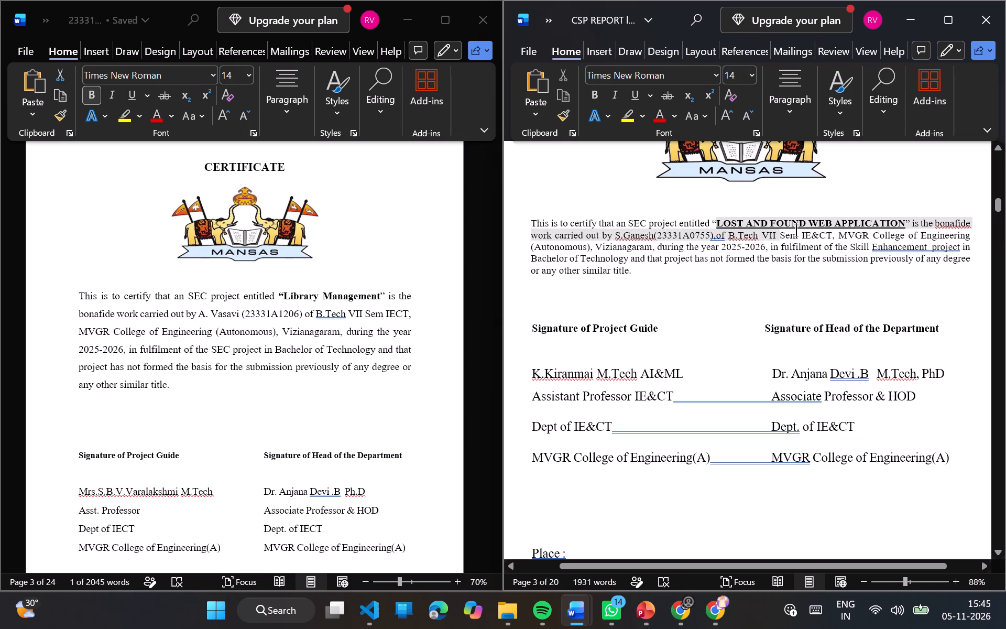
left_click_drag(797, 230, 898, 225)
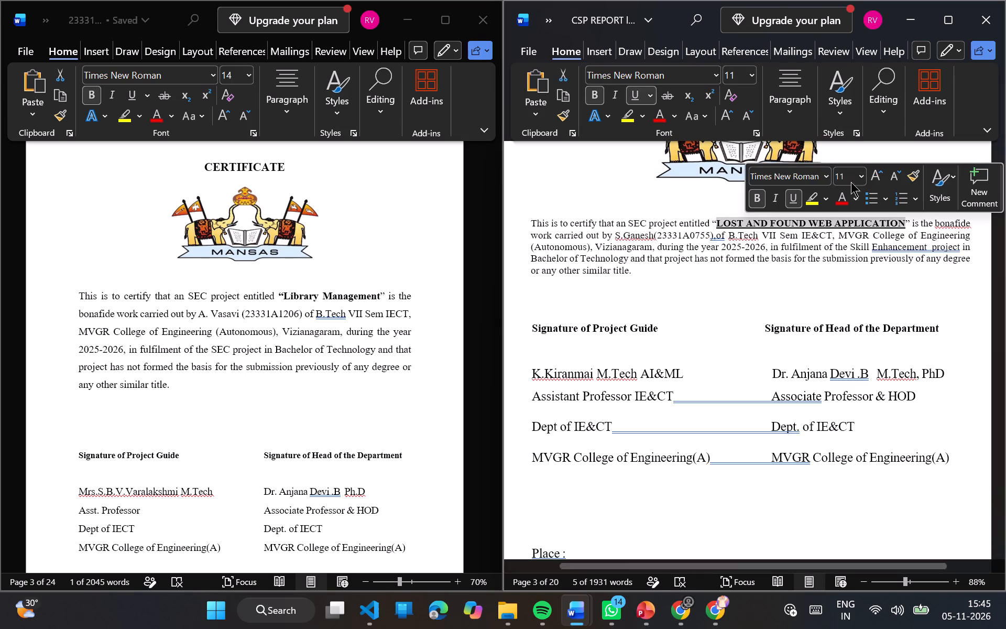
left_click(861, 180)
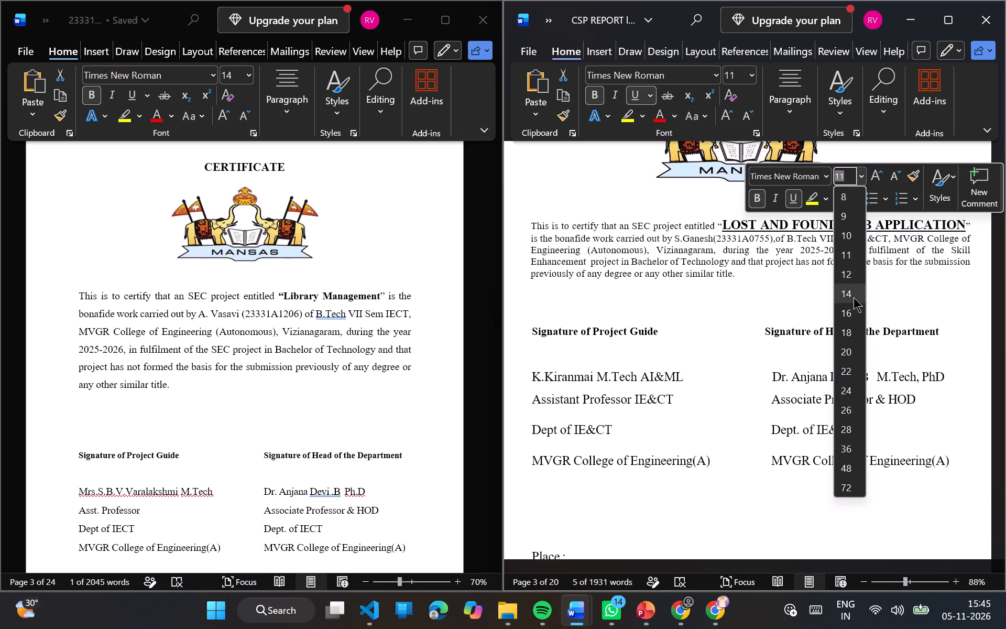
left_click(854, 297)
left_click(786, 293)
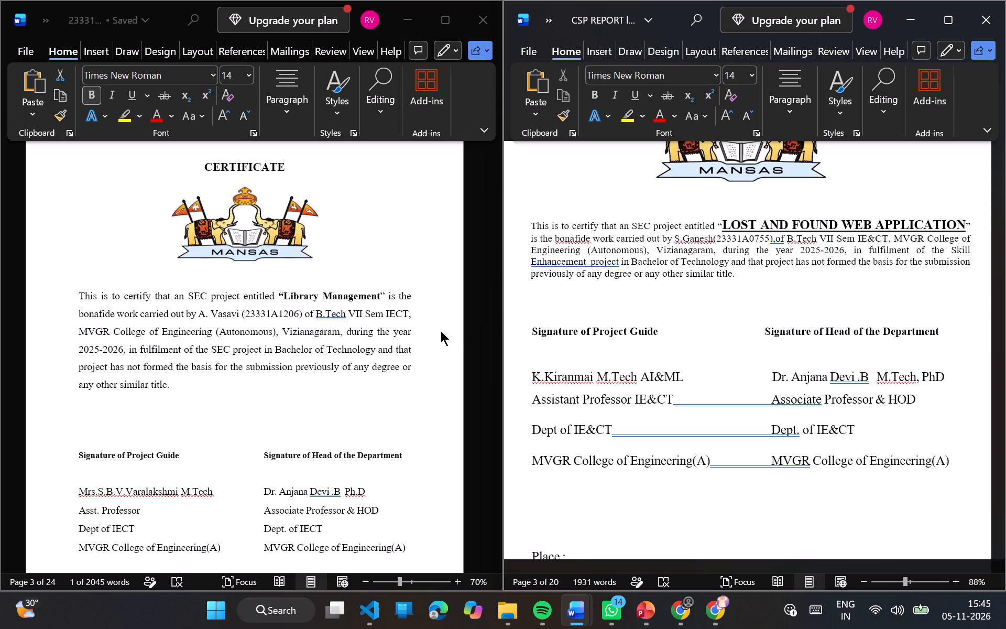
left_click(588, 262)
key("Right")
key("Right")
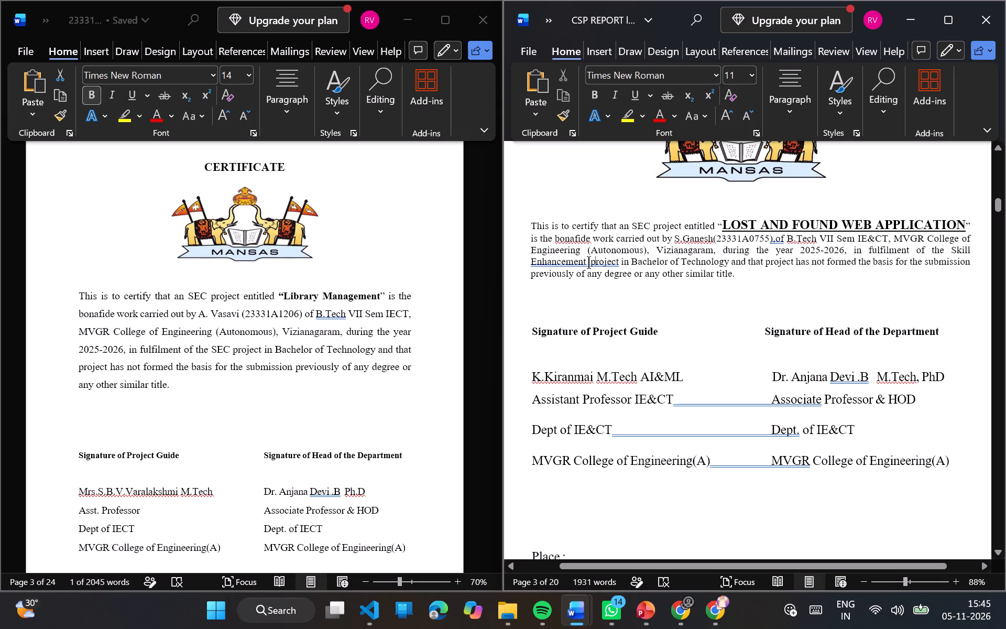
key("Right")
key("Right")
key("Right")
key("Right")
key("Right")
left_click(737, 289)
Compare the report's Certificate signature block, table of contents and Abstract page with the corresponding pages of the template.
scroll(713, 329, "down", 2)
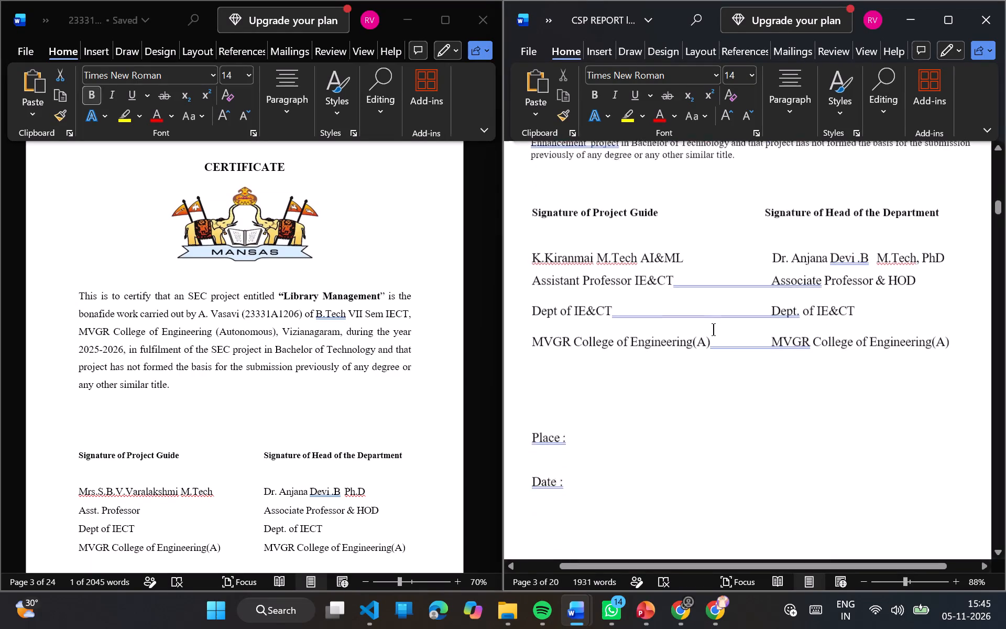
scroll(713, 329, "down", 6)
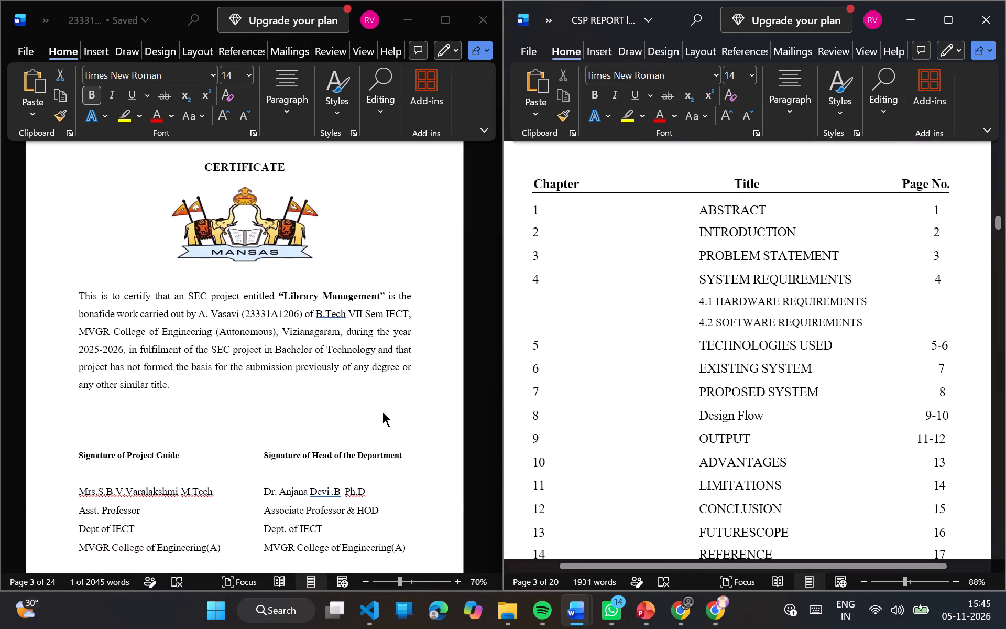
scroll(330, 443, "down", 5)
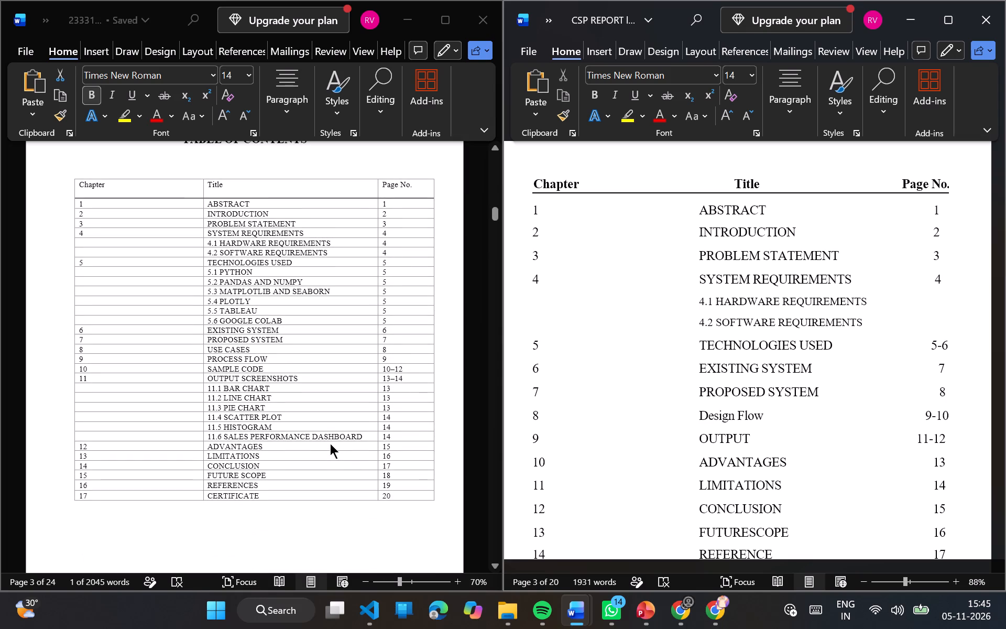
scroll(330, 443, "down", 1)
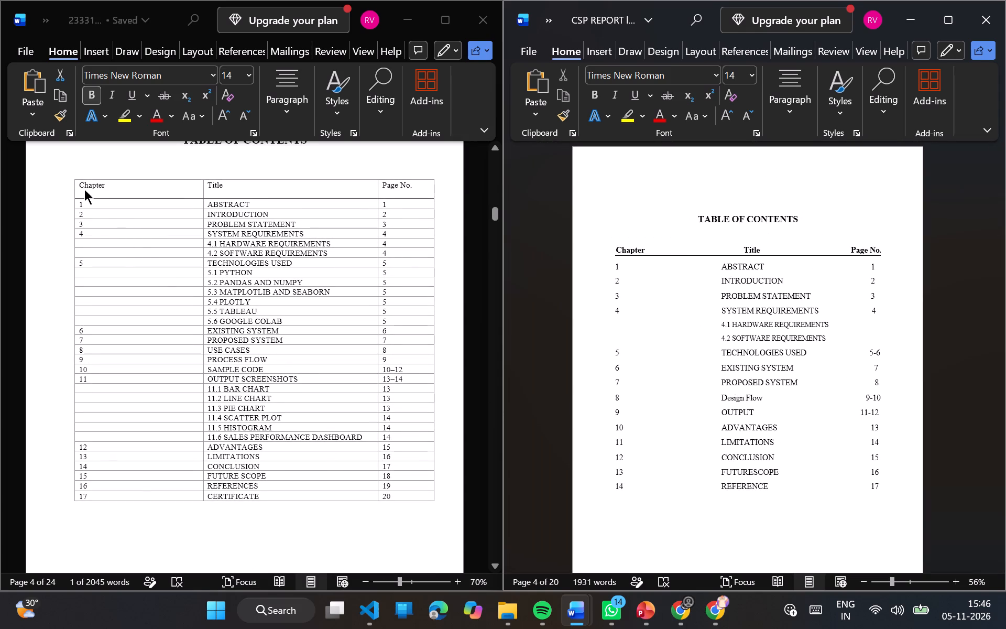
left_click(72, 181)
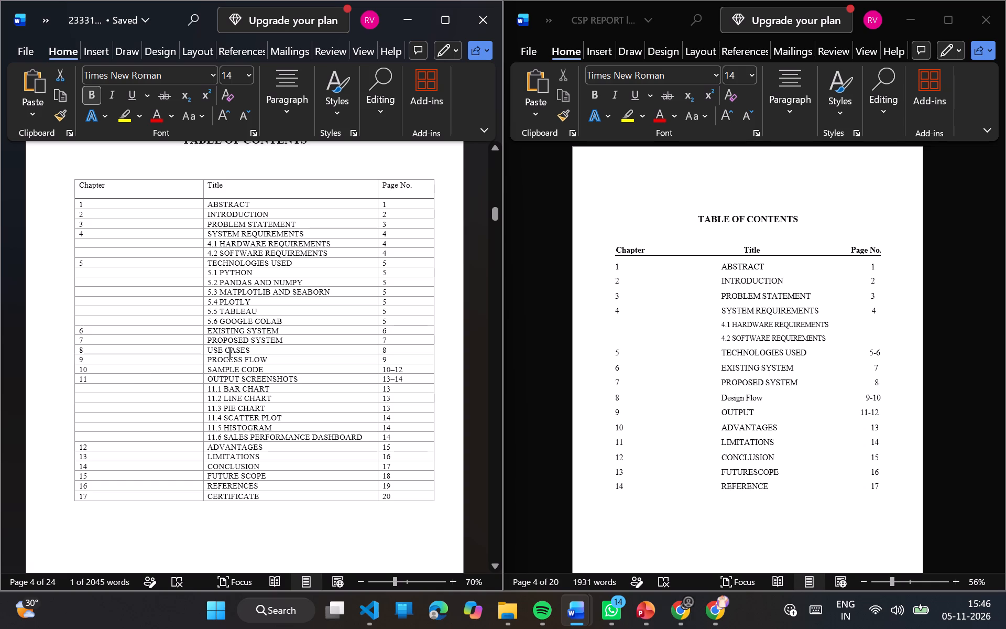
scroll(156, 311, "up", 1)
scroll(641, 376, "down", 2)
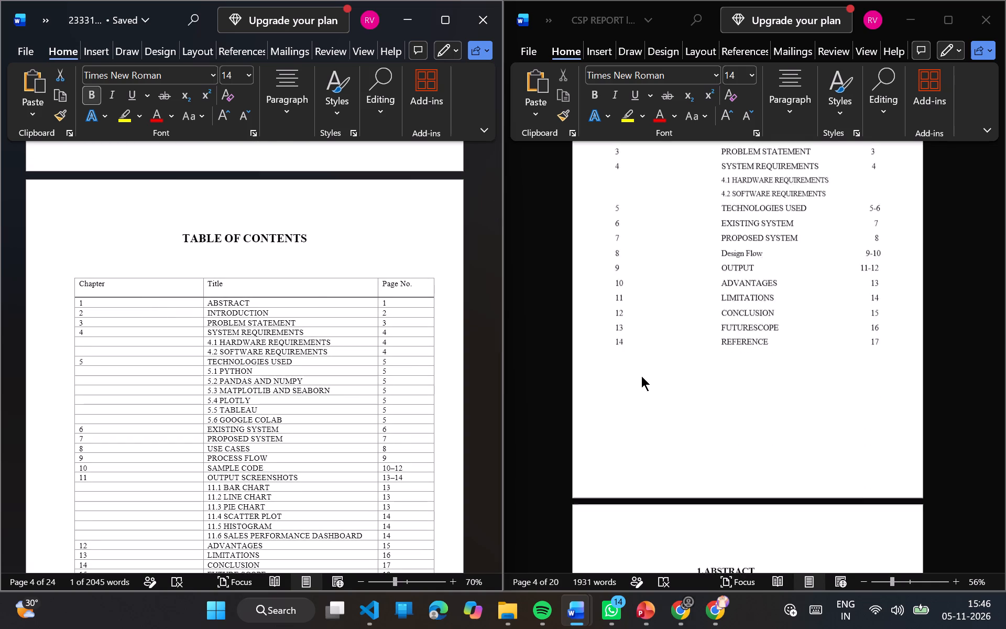
scroll(641, 376, "down", 1)
scroll(385, 461, "down", 5)
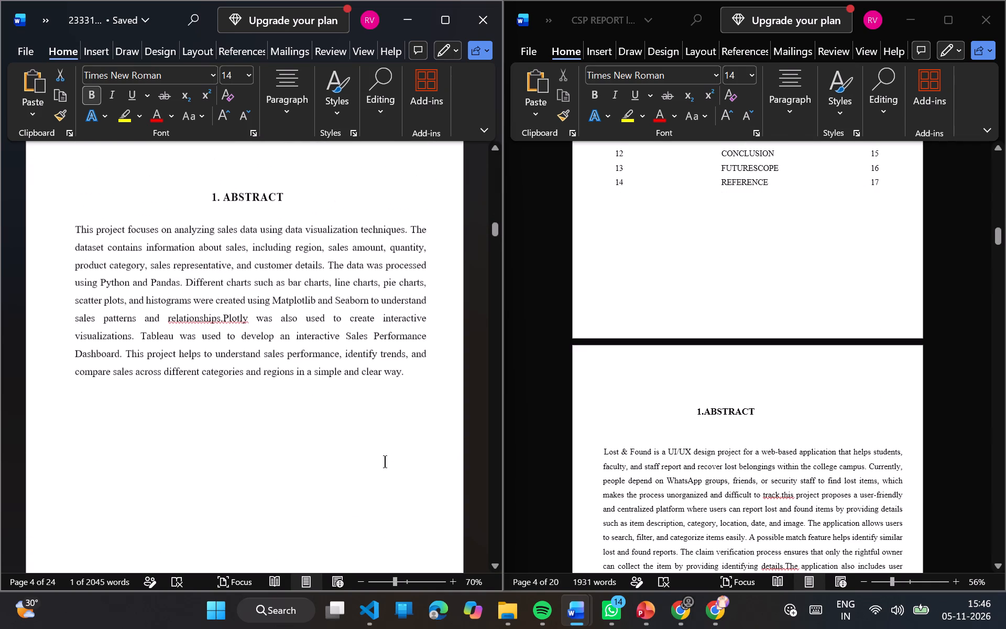
scroll(385, 461, "down", 1)
scroll(385, 461, "up", 10)
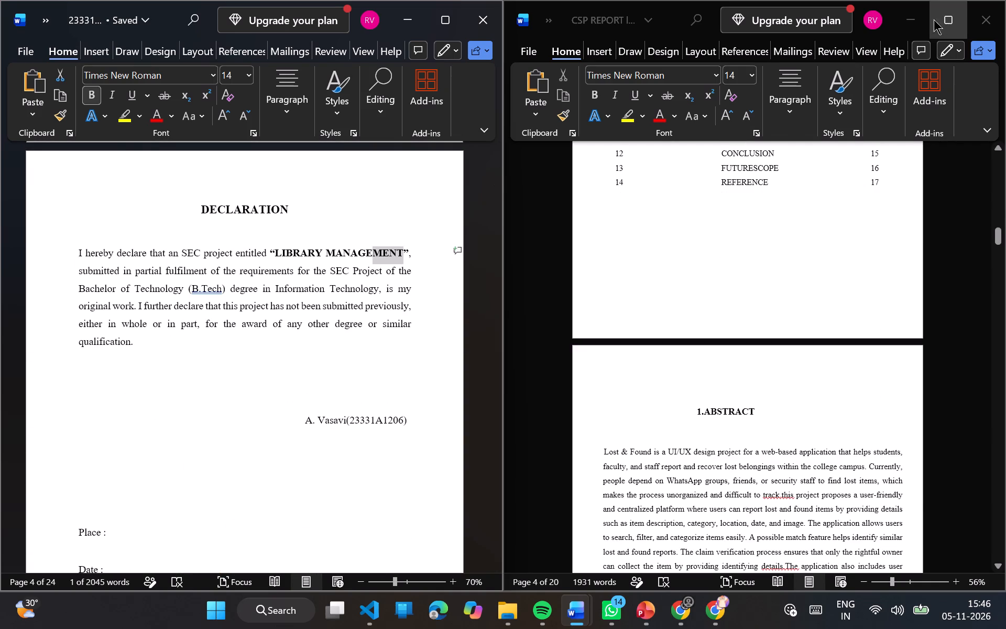
Maximize the report window and review its pages from the table of contents back to the cover and Declaration.
left_click(946, 18)
scroll(617, 332, "up", 5)
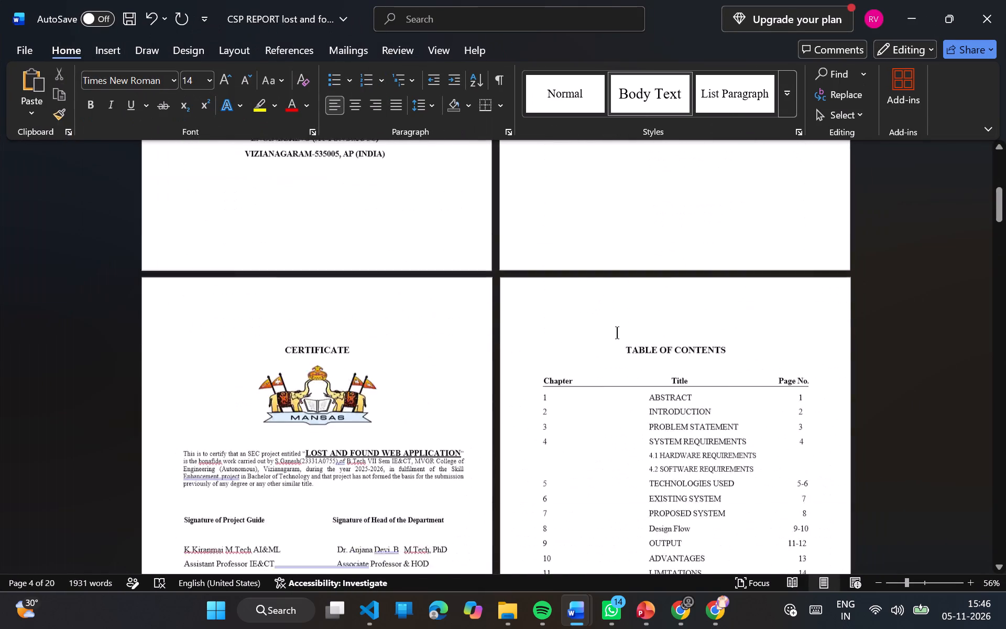
scroll(617, 332, "up", 3)
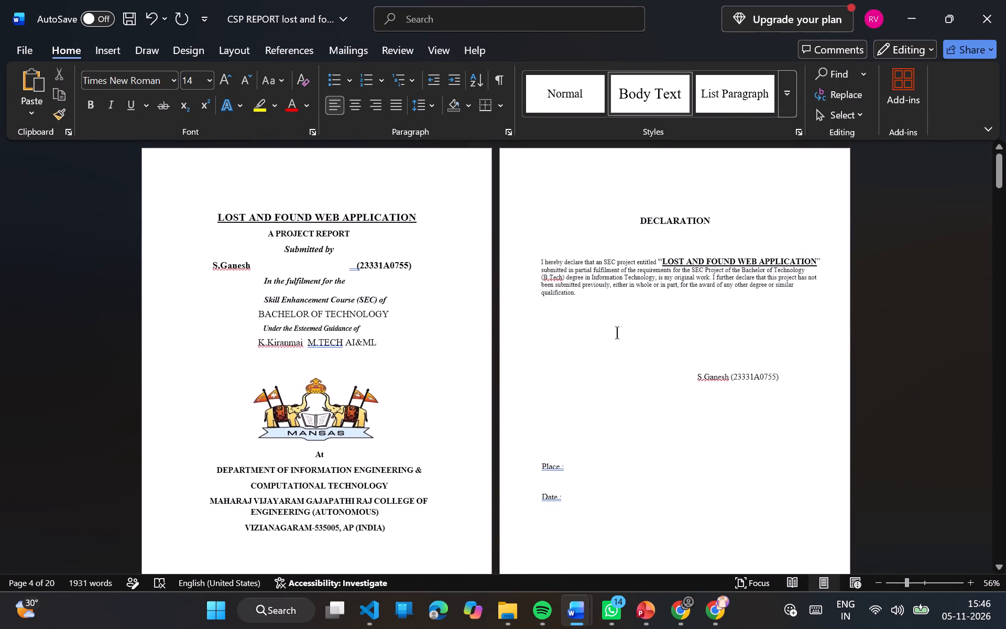
scroll(617, 332, "down", 1)
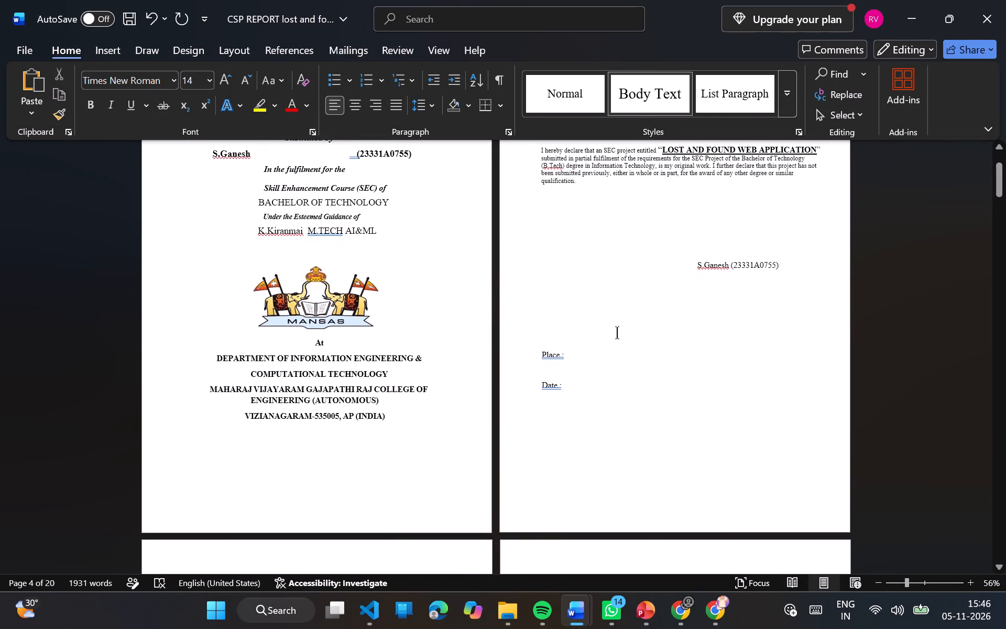
scroll(617, 332, "down", 1)
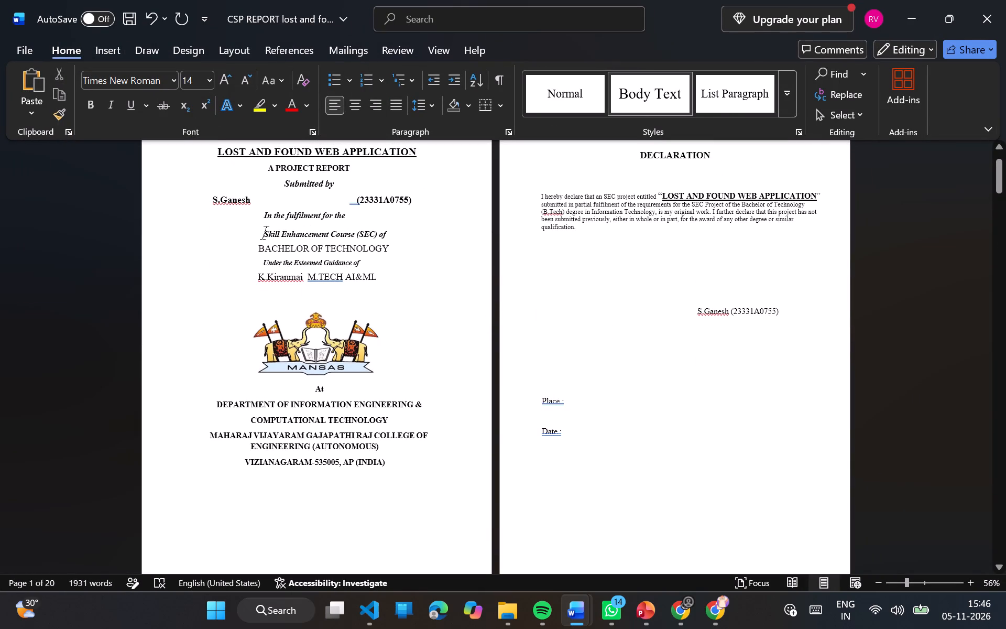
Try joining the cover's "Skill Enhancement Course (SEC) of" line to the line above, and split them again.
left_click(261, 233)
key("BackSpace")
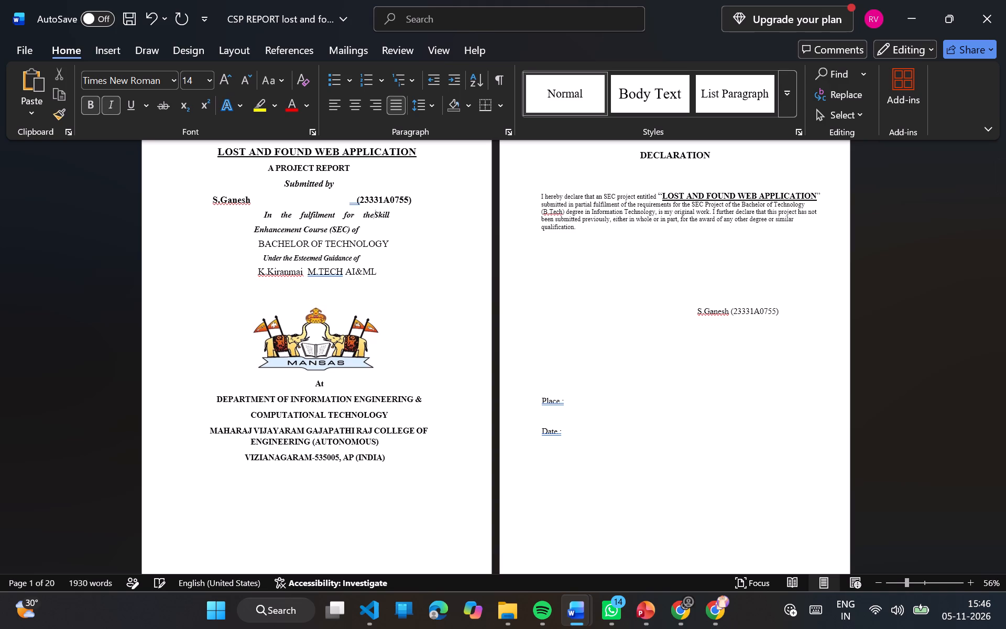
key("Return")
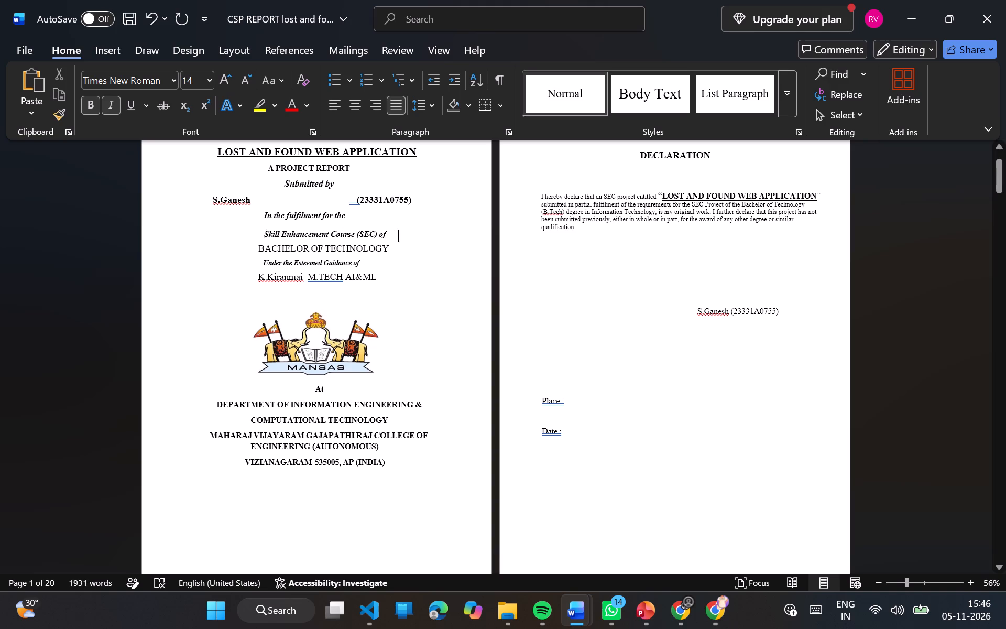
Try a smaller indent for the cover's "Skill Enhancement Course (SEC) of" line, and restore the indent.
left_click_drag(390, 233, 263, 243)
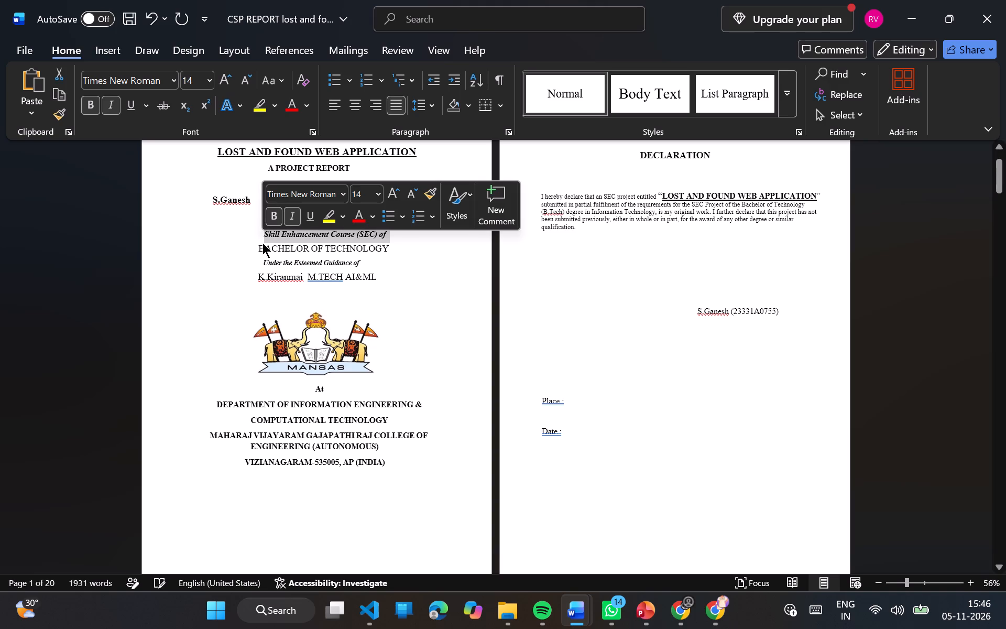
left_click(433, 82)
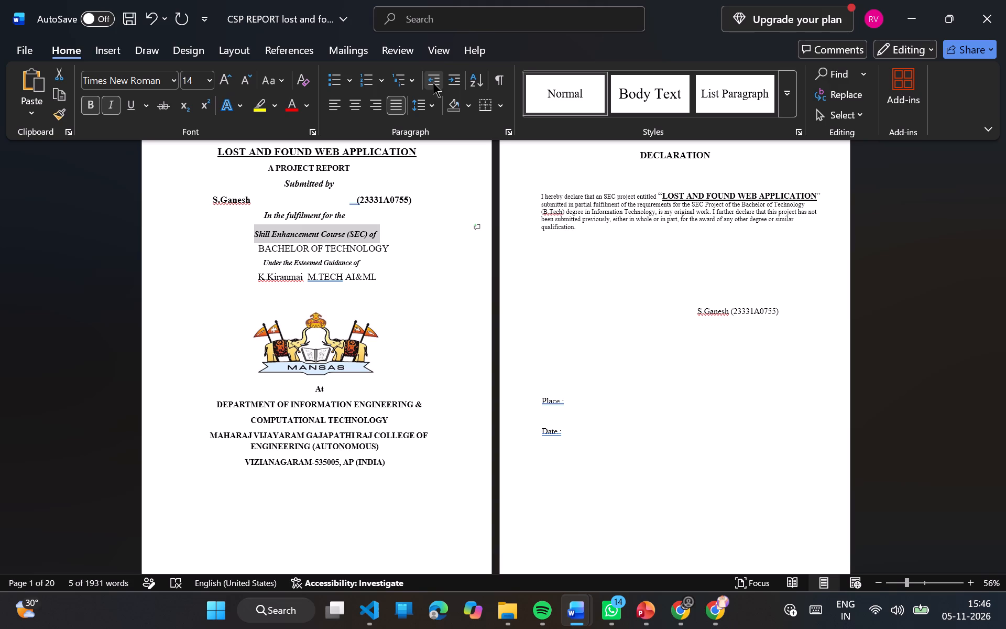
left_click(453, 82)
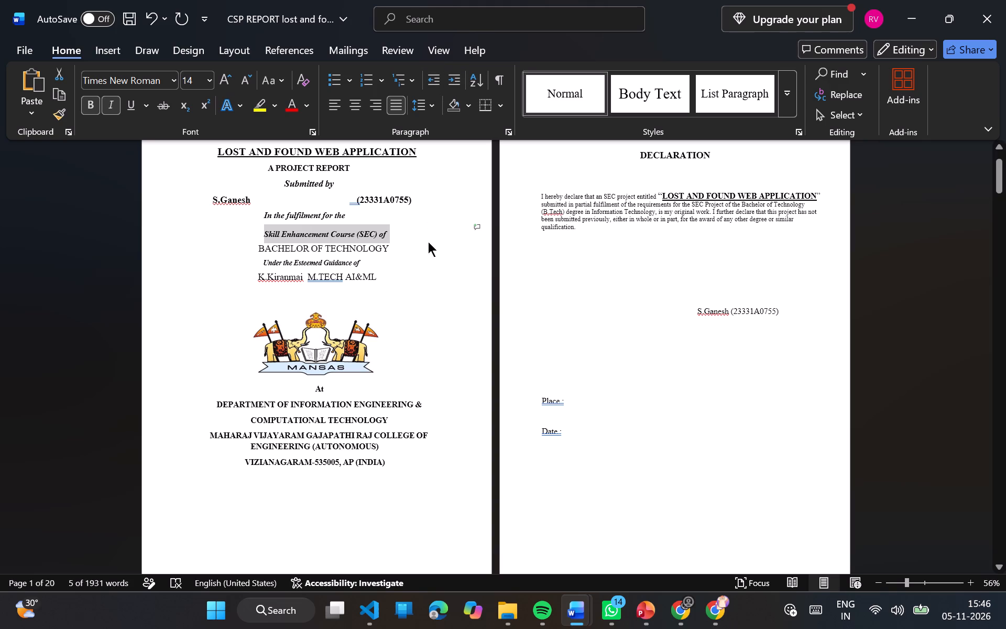
Adjust the indent of the cover's "In the fulfilment for the" line so the line shifts further right.
left_click(264, 212)
left_click_drag(266, 214, 344, 212)
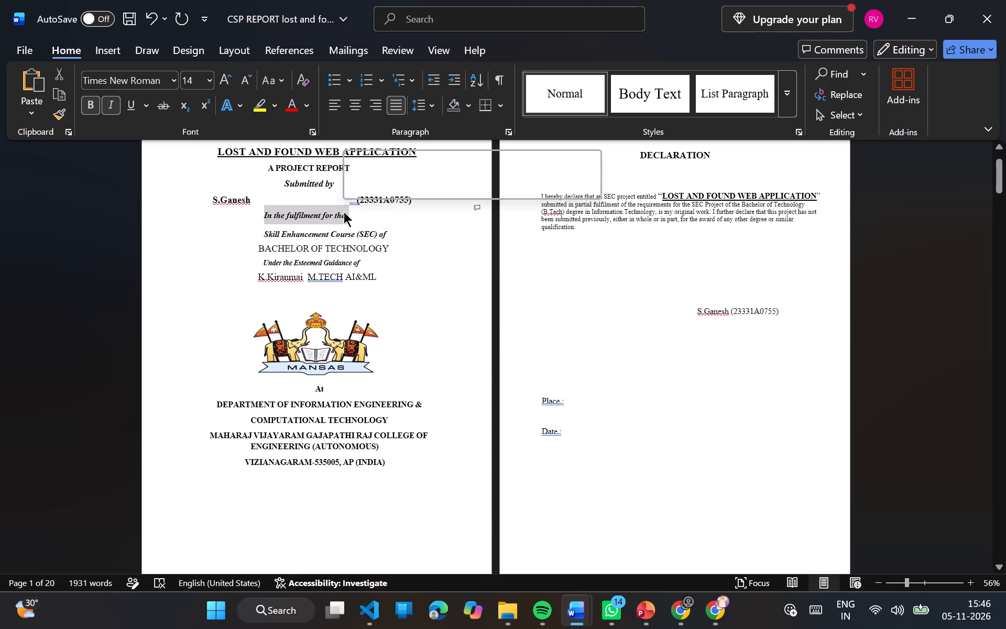
left_click(448, 82)
left_click(448, 82)
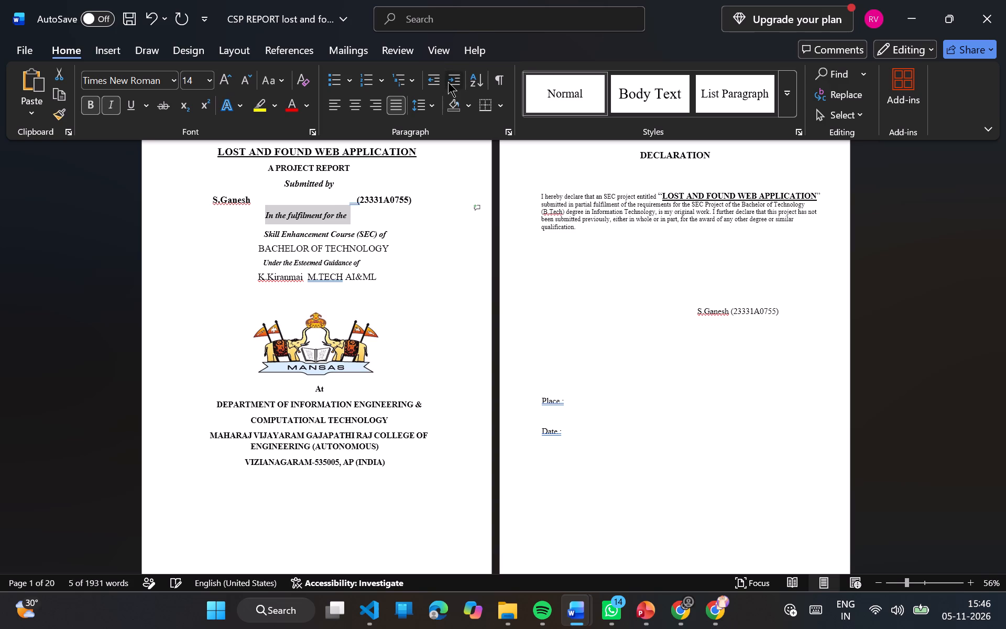
left_click(448, 82)
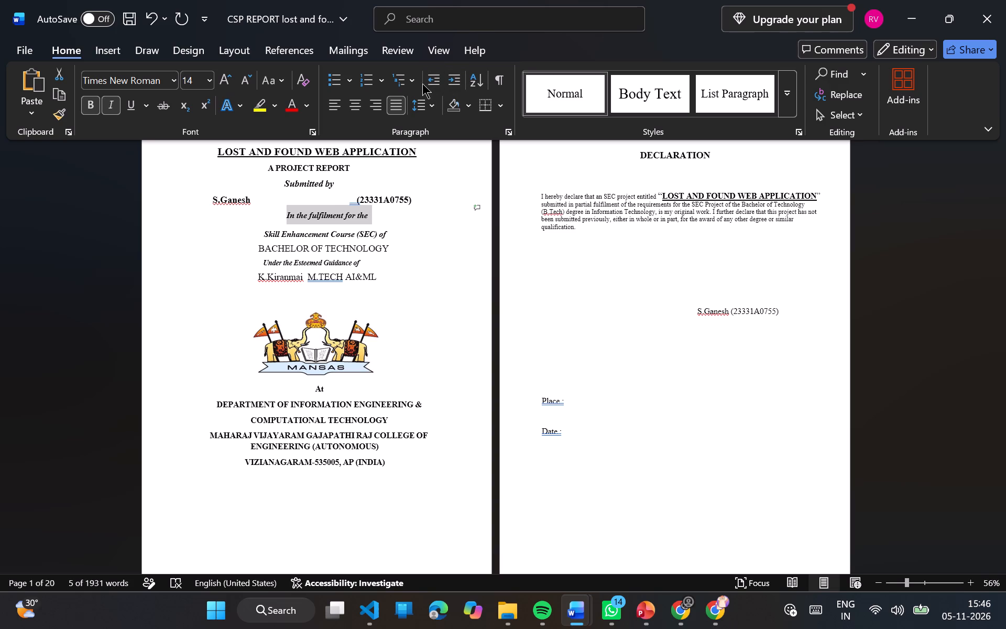
left_click(429, 83)
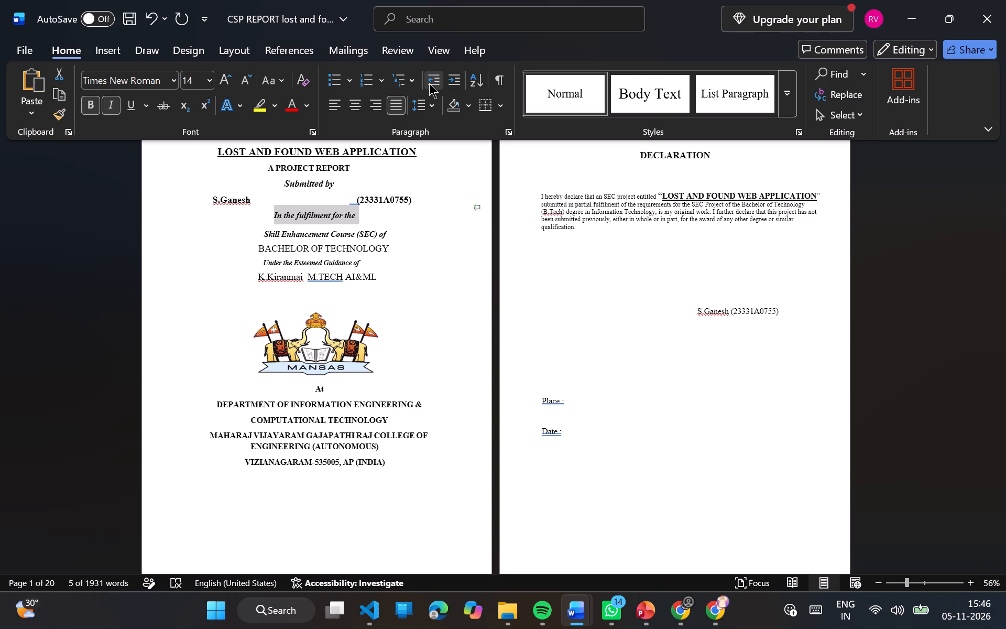
left_click(411, 273)
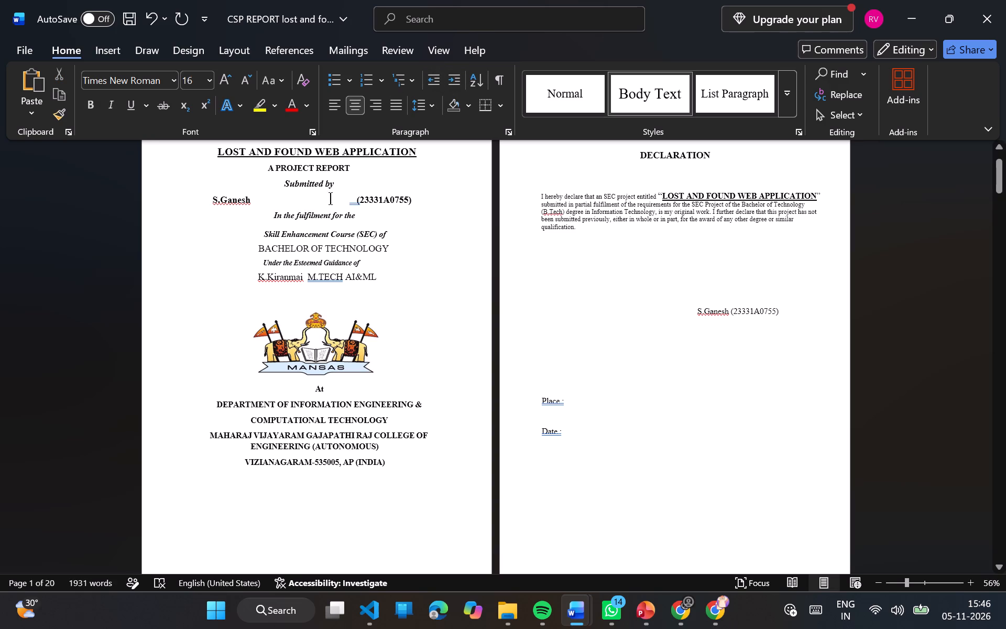
Add four spaces between the student's name and roll number on the cover to widen the gap.
left_click(318, 196)
key("space")
key("space")
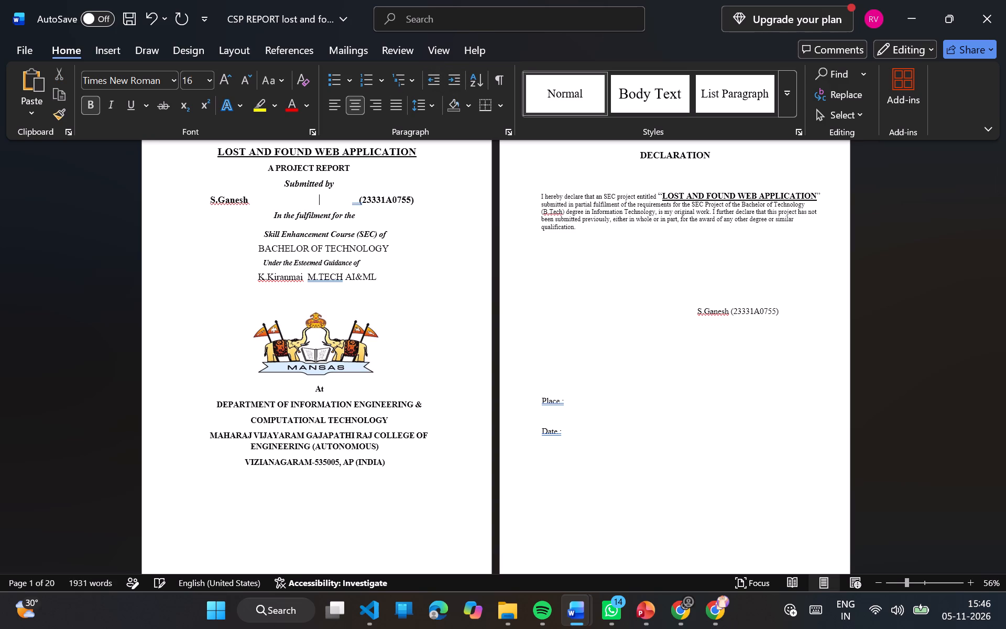
key("space")
key("space")
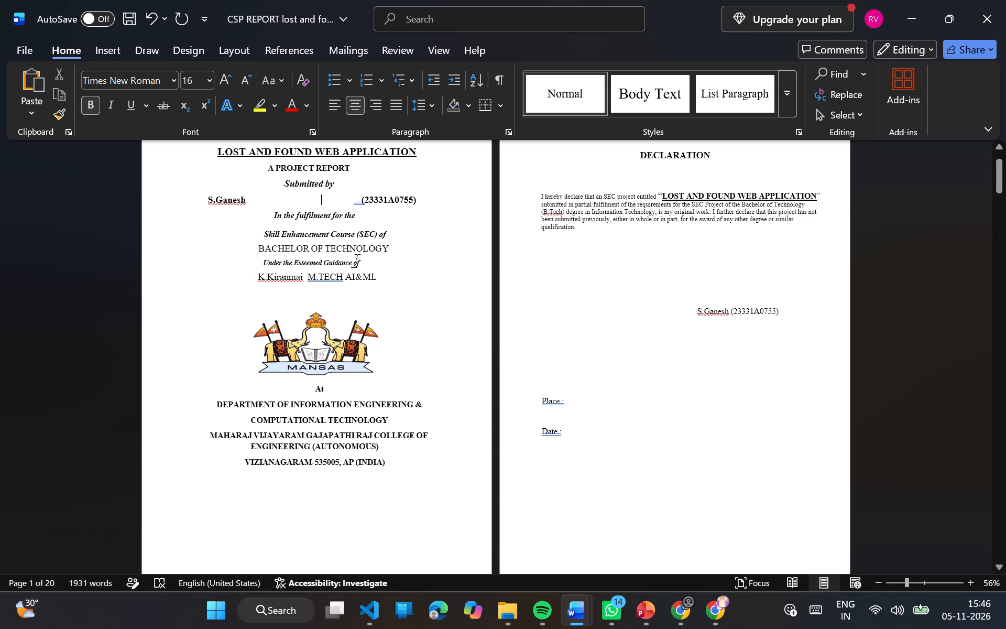
Decrease the indent of the cover's "In the fulfilment for the" line by one level.
scroll(404, 338, "up", 1)
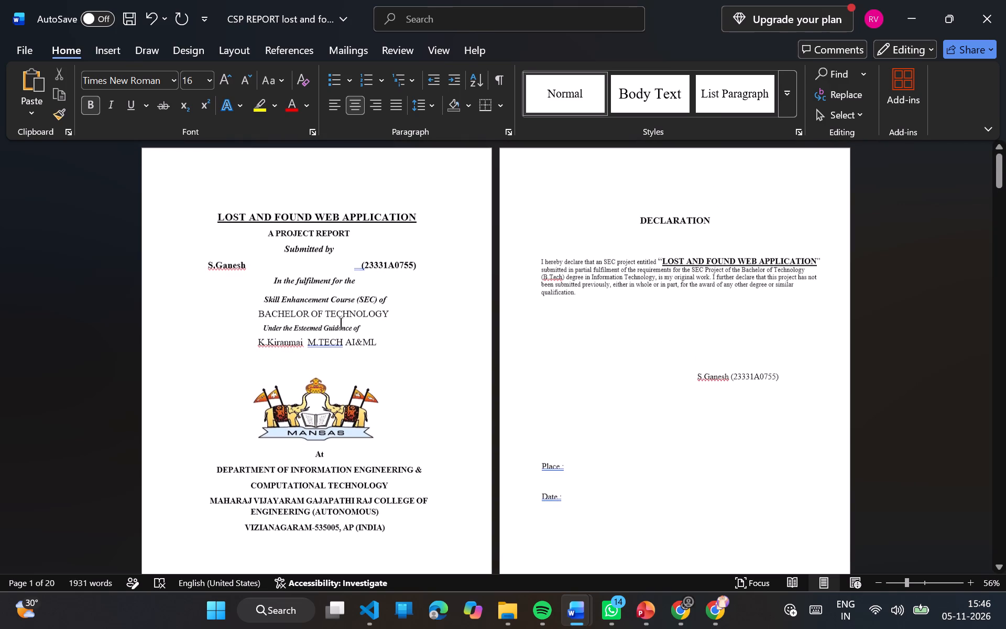
left_click(272, 279)
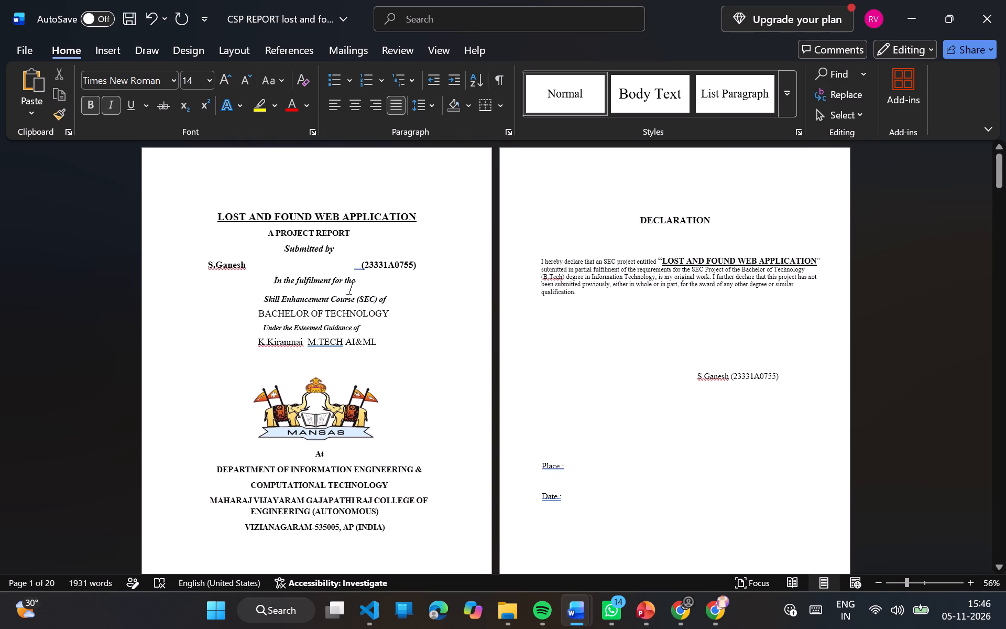
left_click_drag(273, 277, 371, 283)
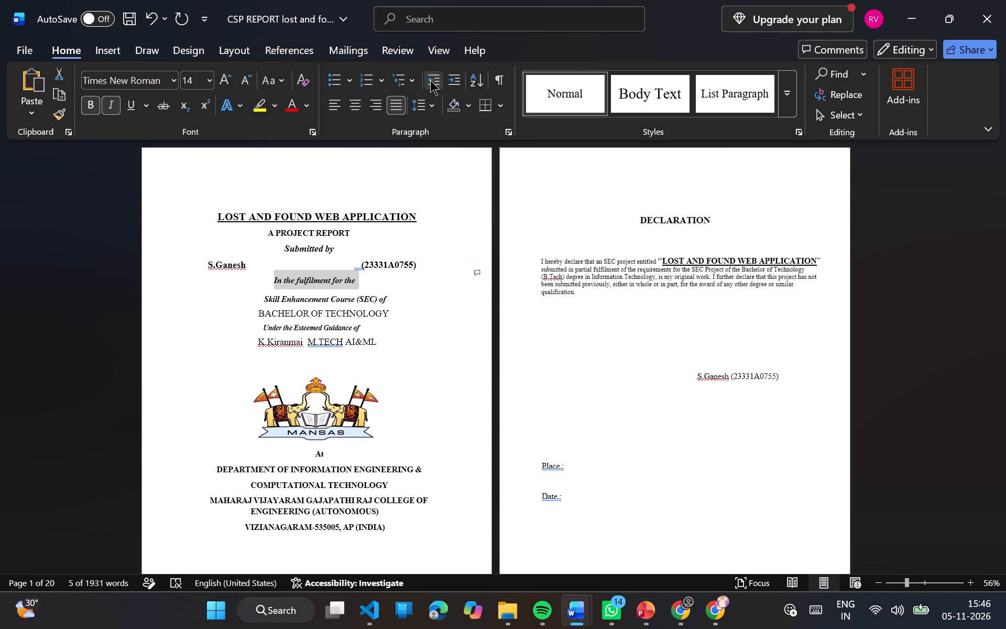
left_click(430, 80)
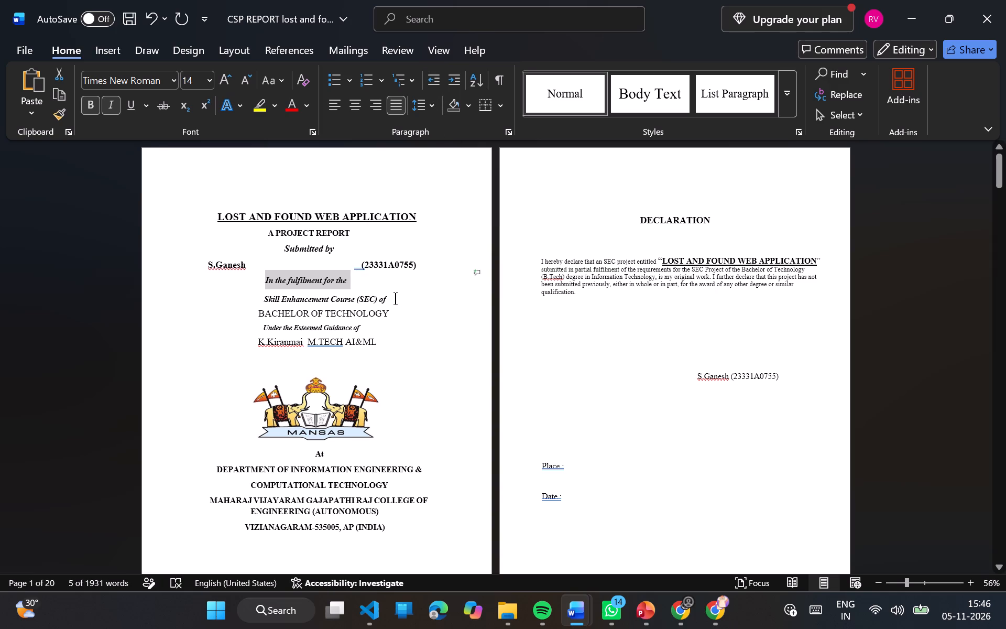
Decrease the indent of the cover's "Skill Enhancement Course (SEC) of" line by one level.
left_click(394, 298)
left_click_drag(393, 298, 268, 309)
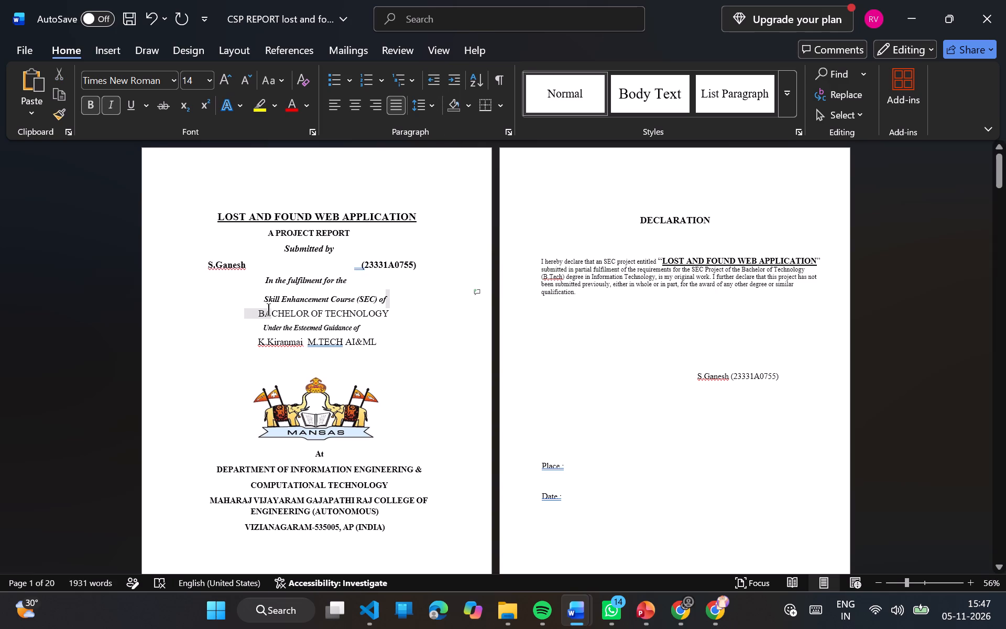
left_click_drag(268, 309, 261, 301)
left_click(430, 84)
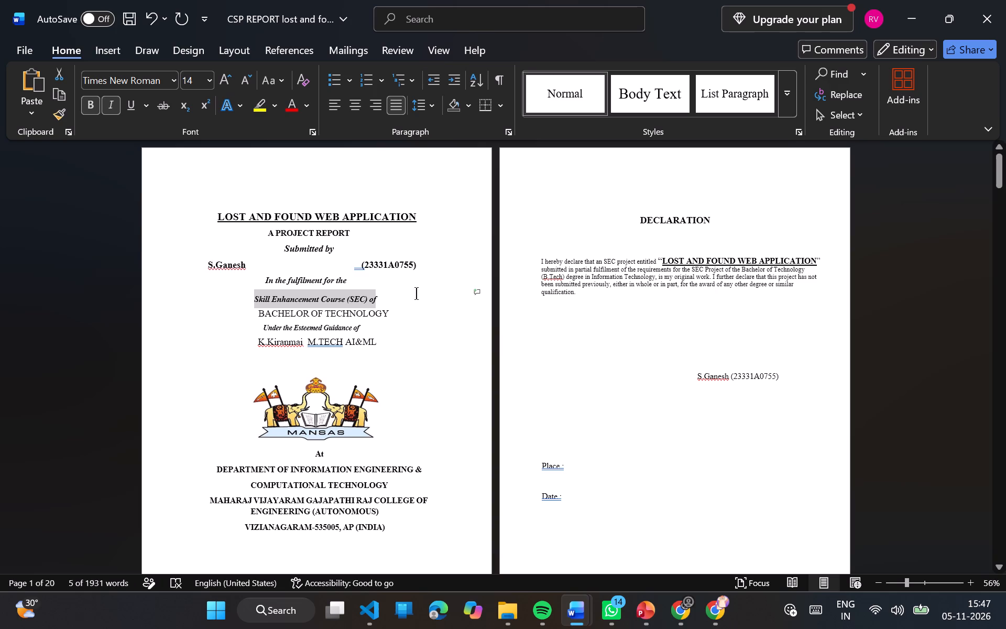
Decrease the indent of the cover's "BACHELOR OF TECHNOLOGY" line by one level.
left_click(395, 312)
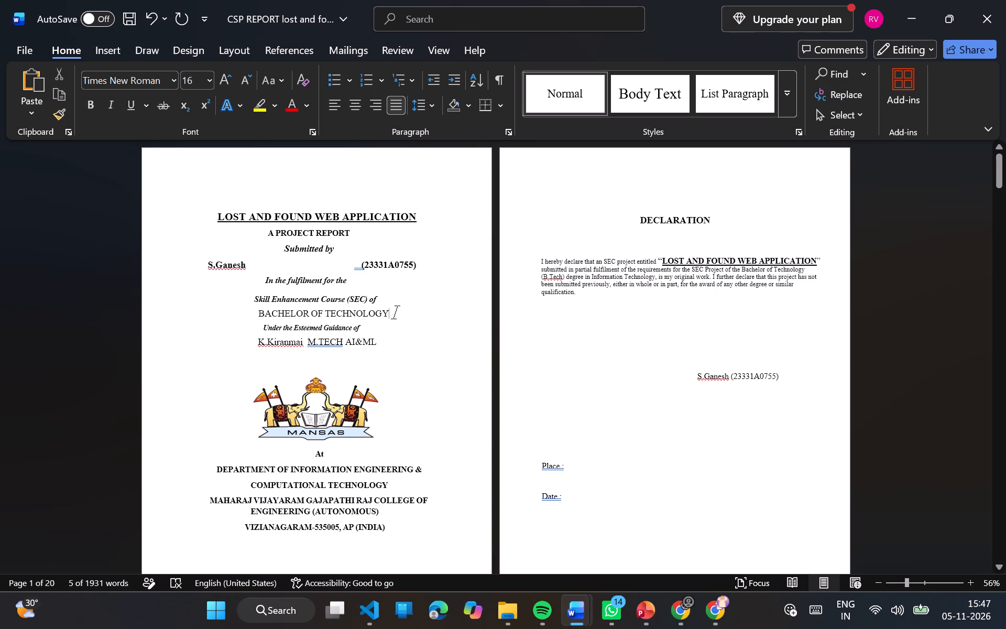
left_click_drag(392, 312, 252, 314)
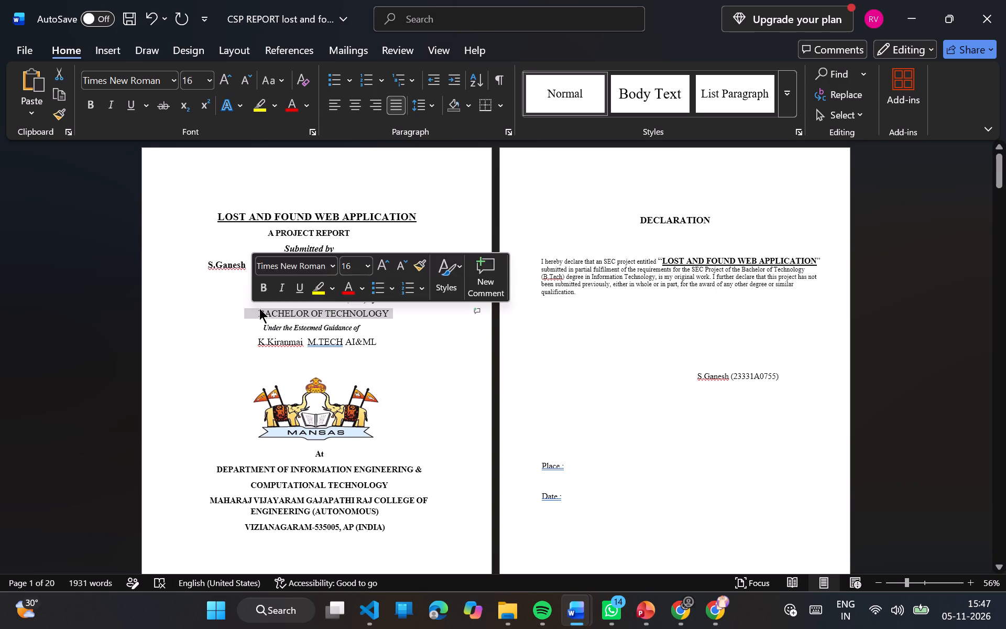
left_click(431, 80)
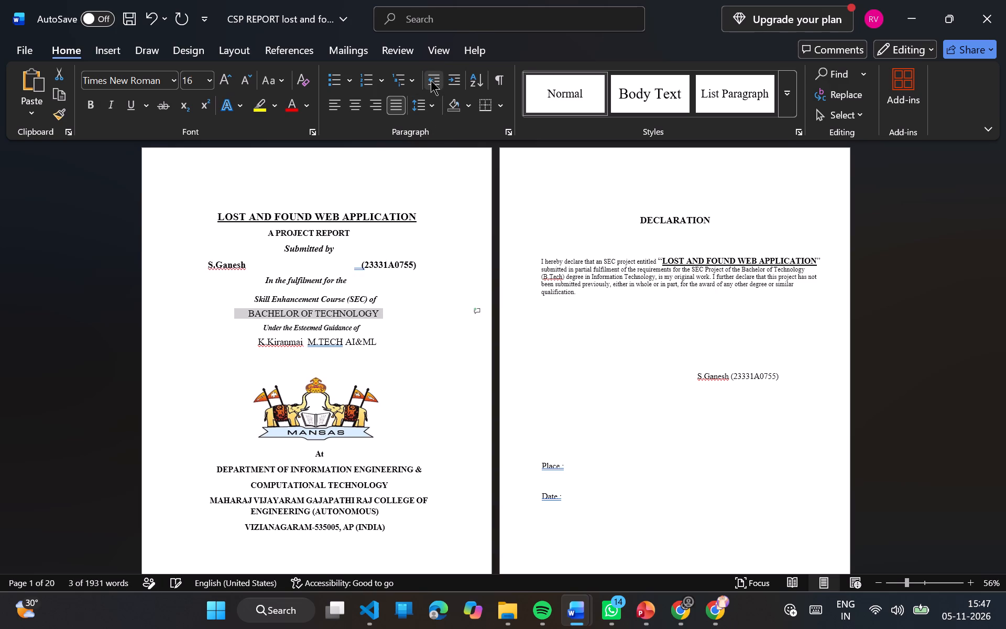
left_click(447, 316)
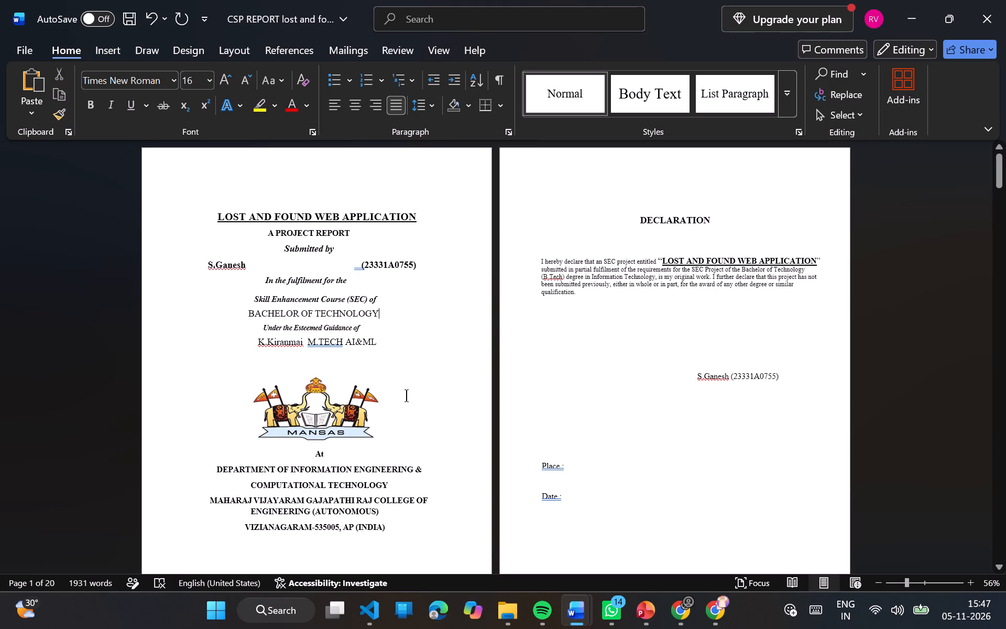
scroll(430, 407, "down", 1)
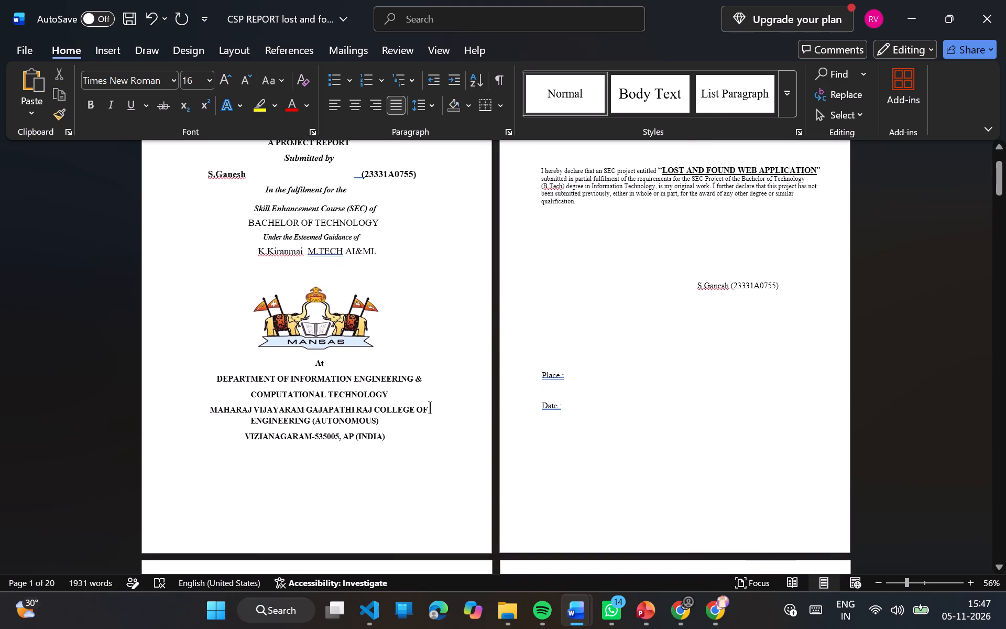
Review the Lost and Found report from its cover through to the reference page.
scroll(430, 407, "down", 2)
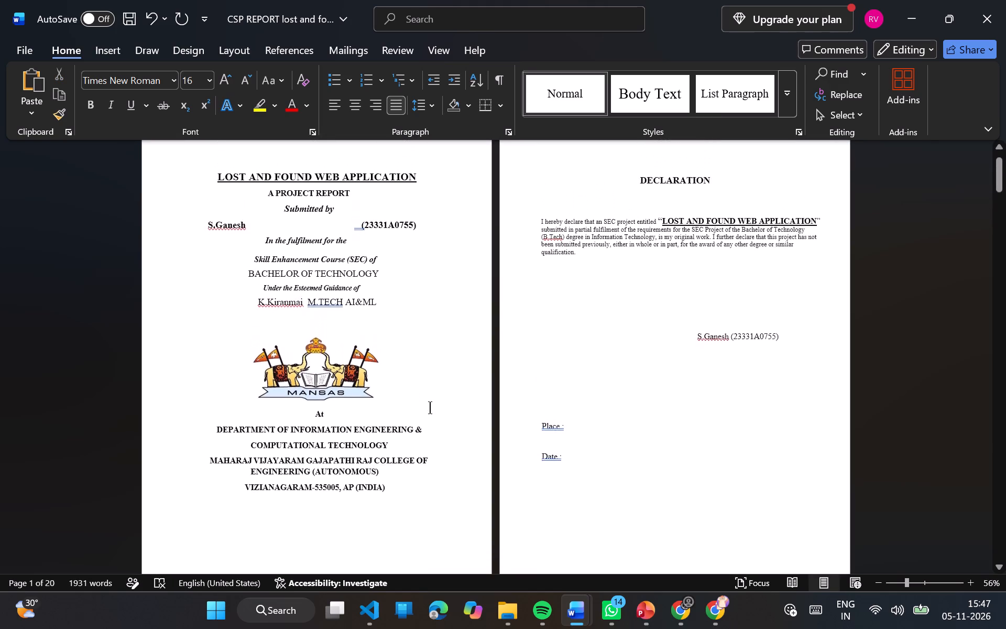
scroll(430, 407, "down", 2)
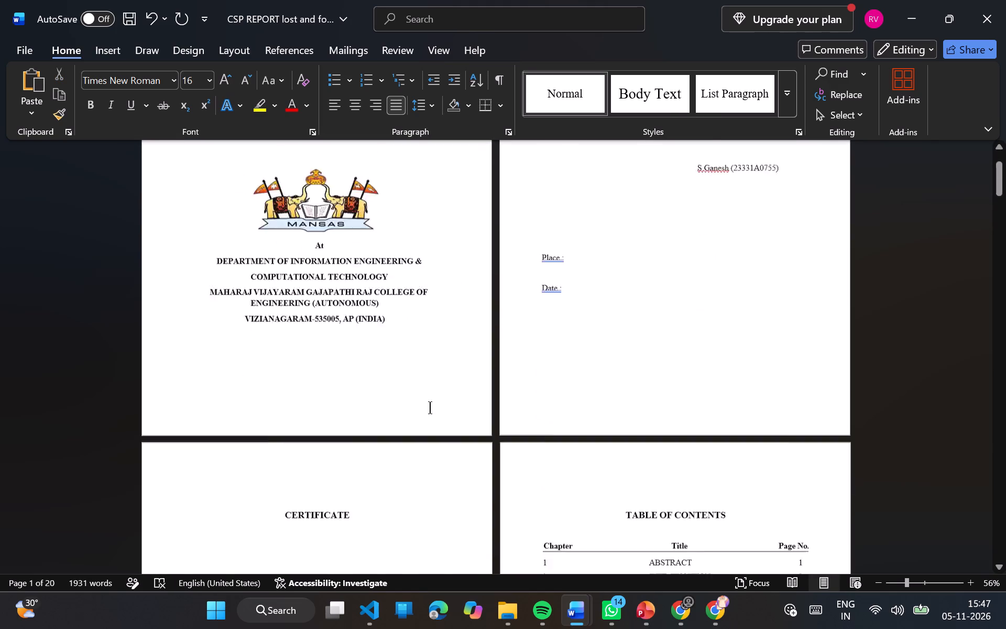
scroll(430, 407, "down", 14)
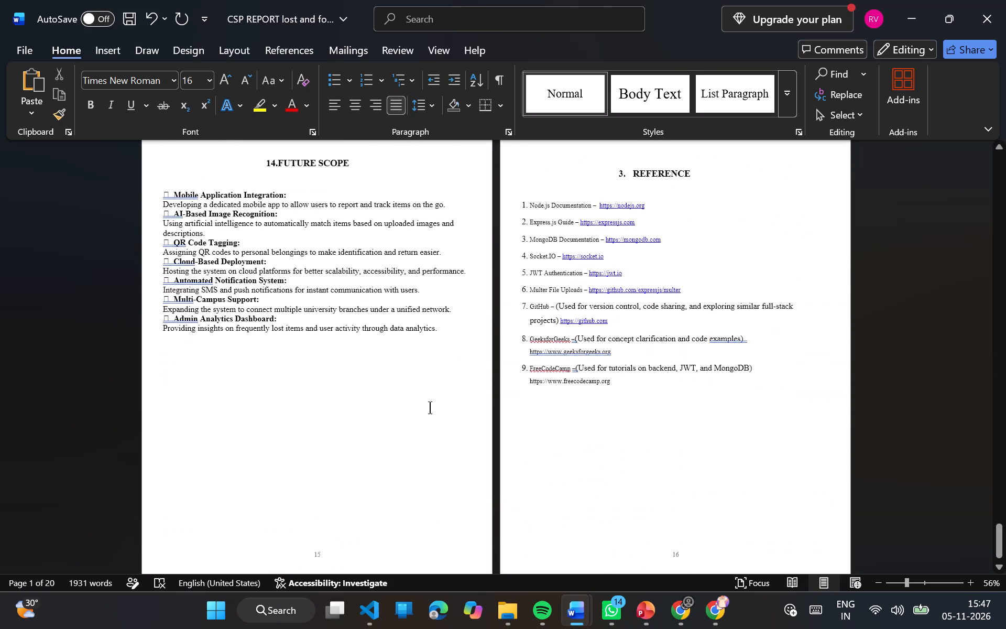
scroll(430, 407, "down", 2)
scroll(430, 407, "up", 15)
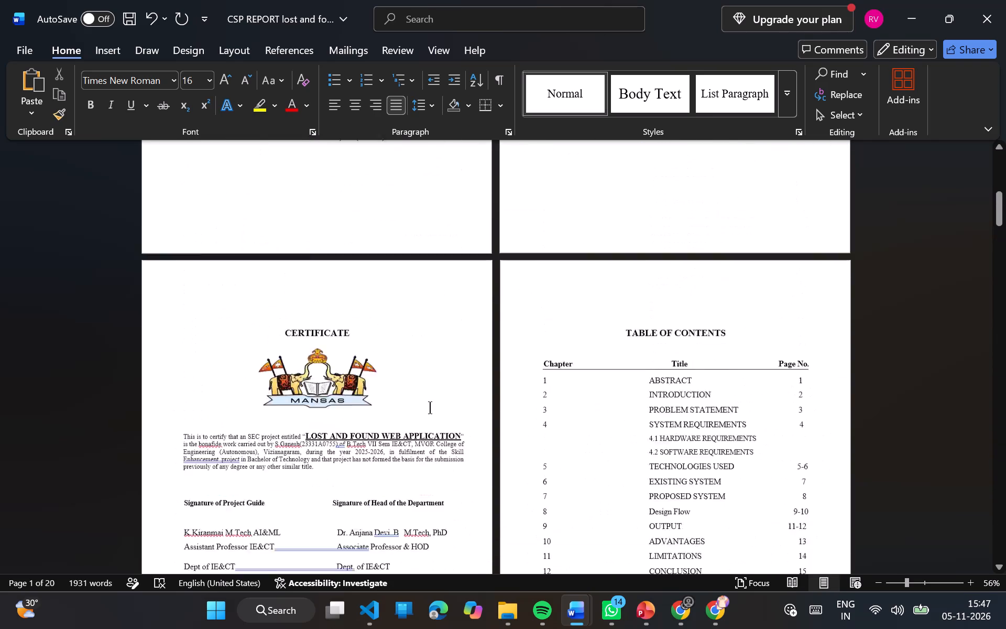
scroll(430, 407, "up", 5)
scroll(430, 407, "down", 16)
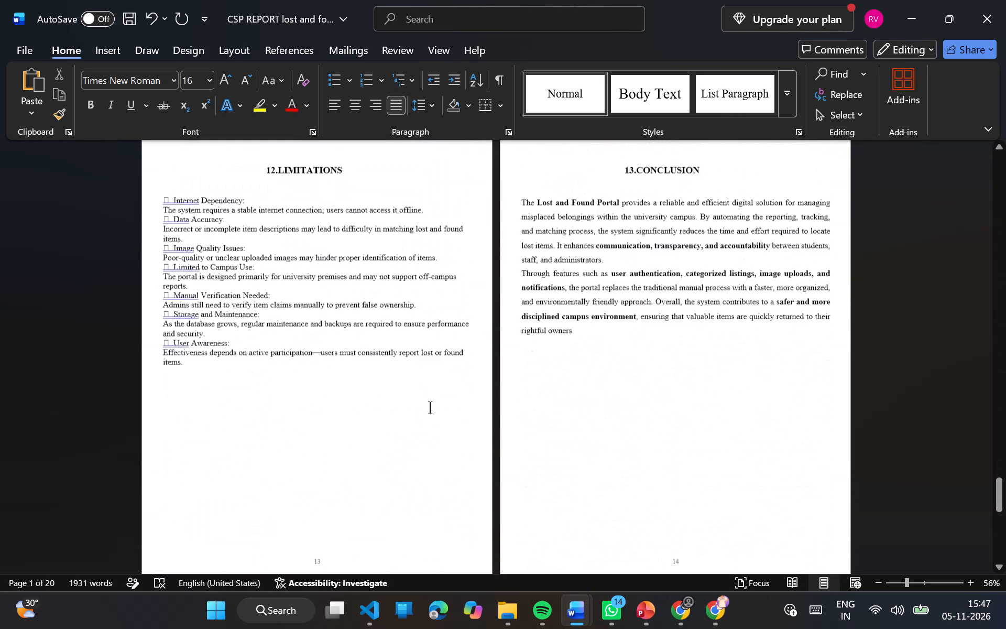
scroll(430, 407, "down", 5)
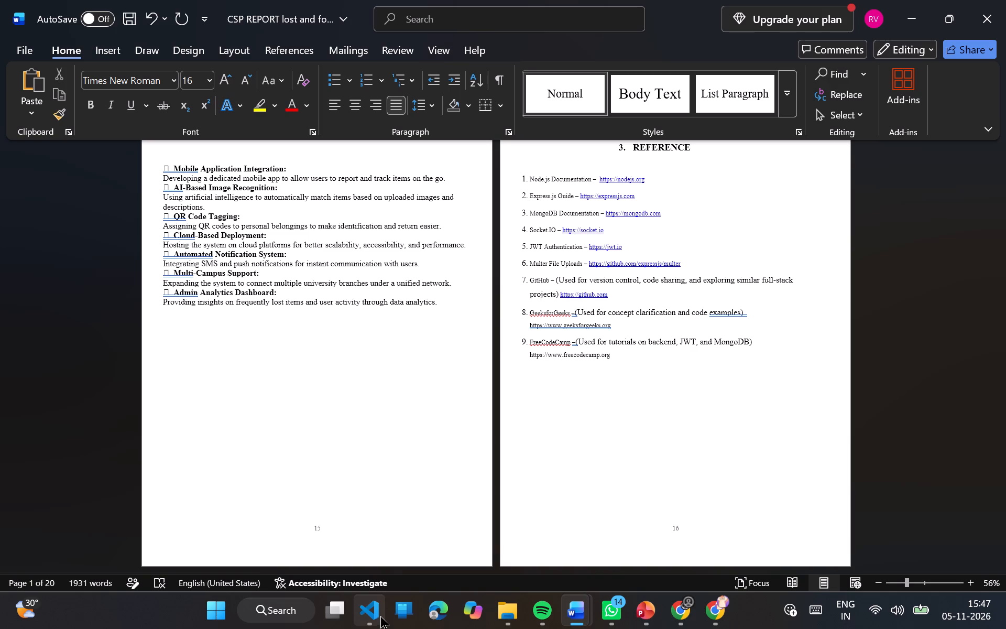
Open the UIUX Design certificate PDF of the report's student from the Downloads folder in a maximized window.
left_click(516, 620)
scroll(374, 479, "down", 5)
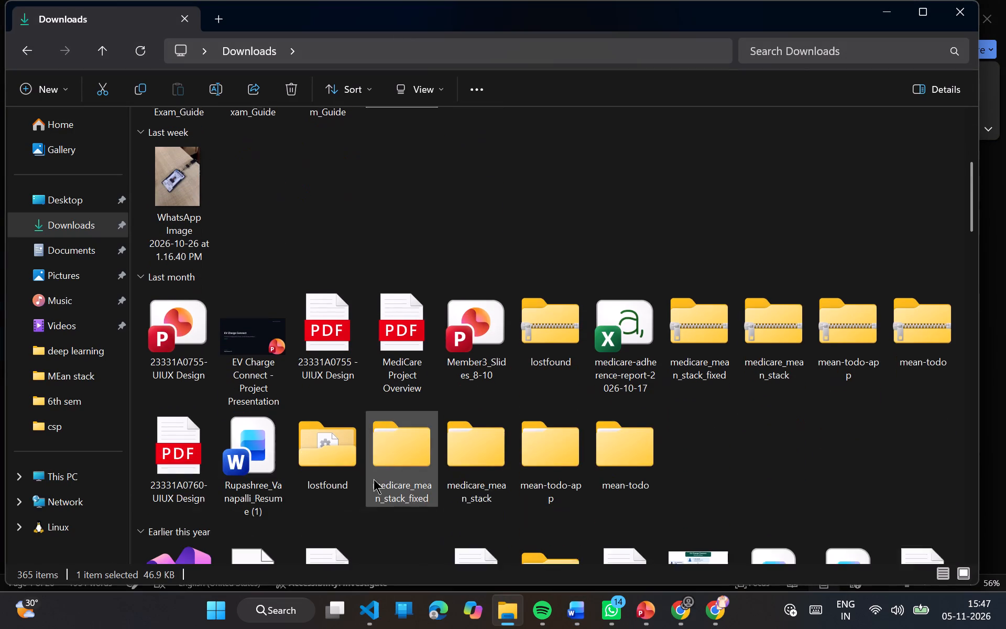
scroll(374, 479, "down", 1)
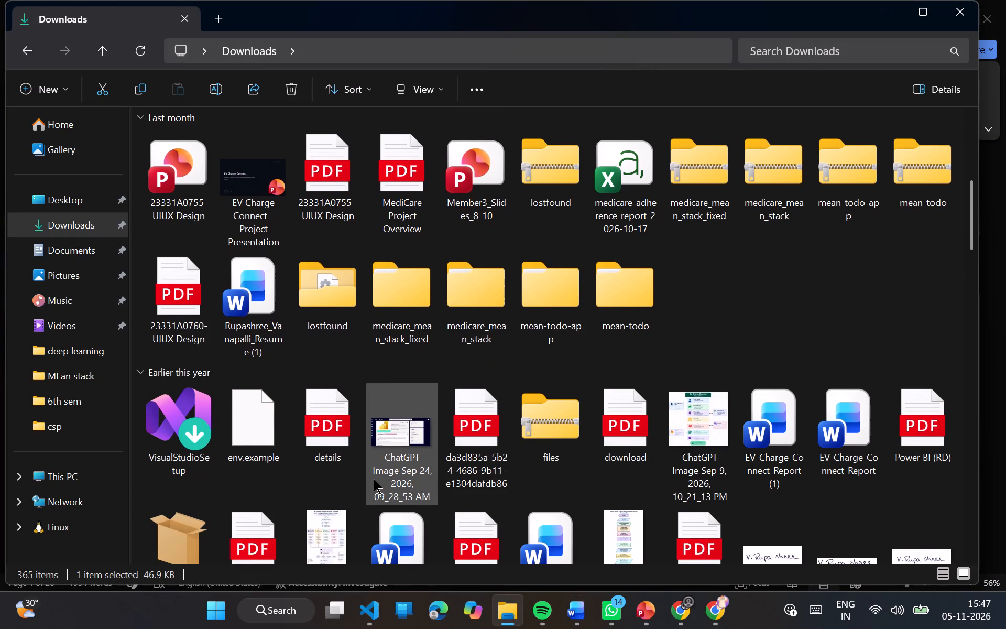
scroll(374, 479, "down", 2)
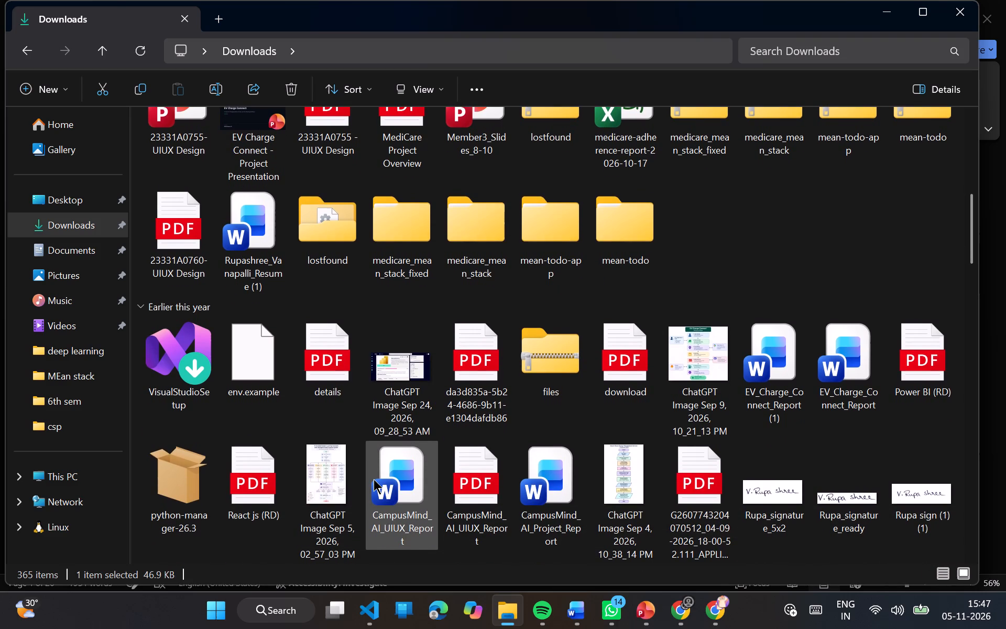
scroll(374, 479, "up", 1)
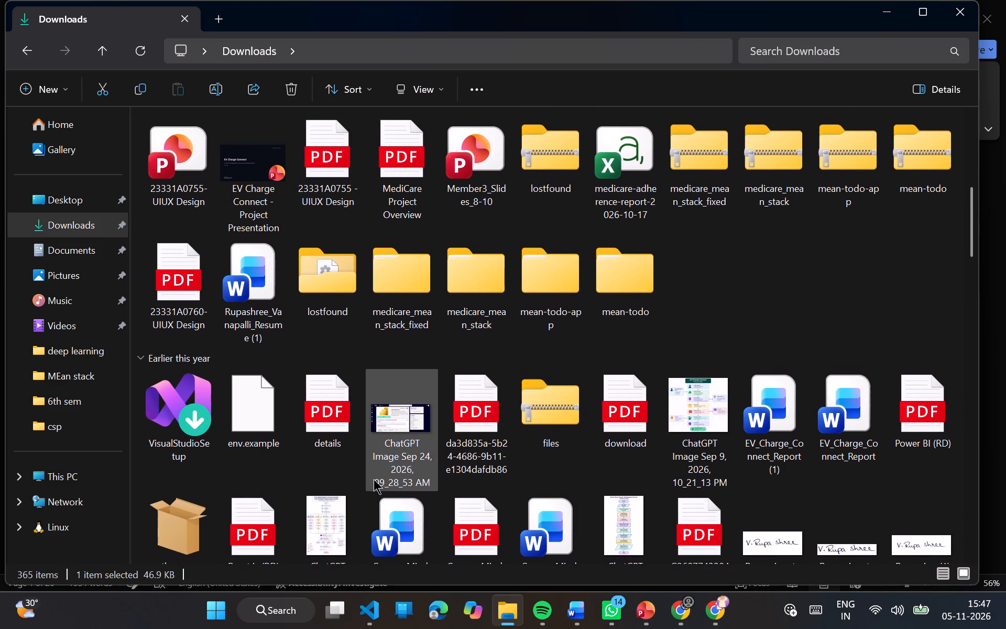
scroll(374, 479, "up", 1)
double_click(319, 177)
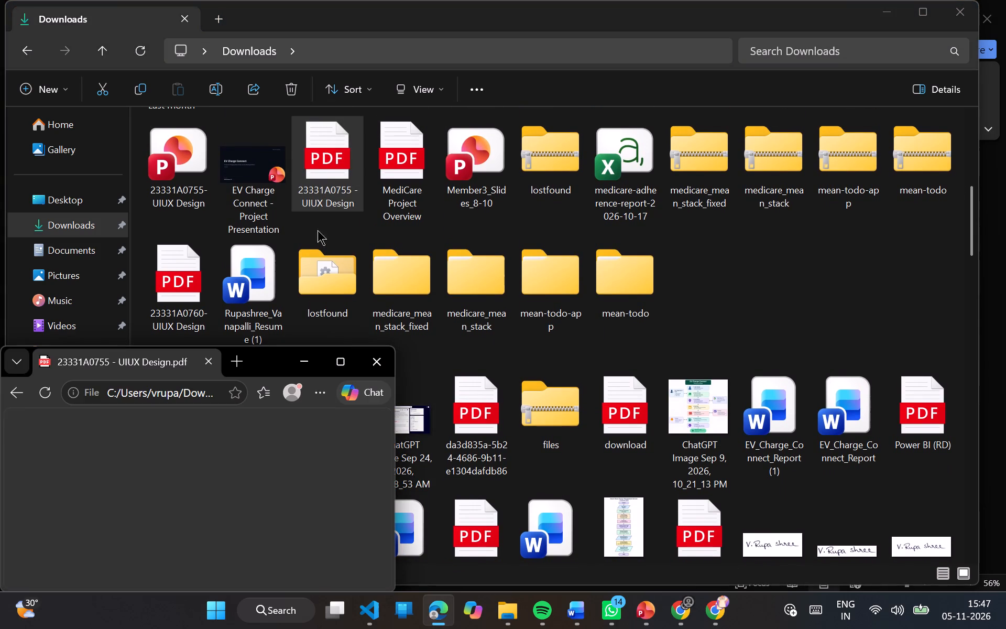
left_click(343, 357)
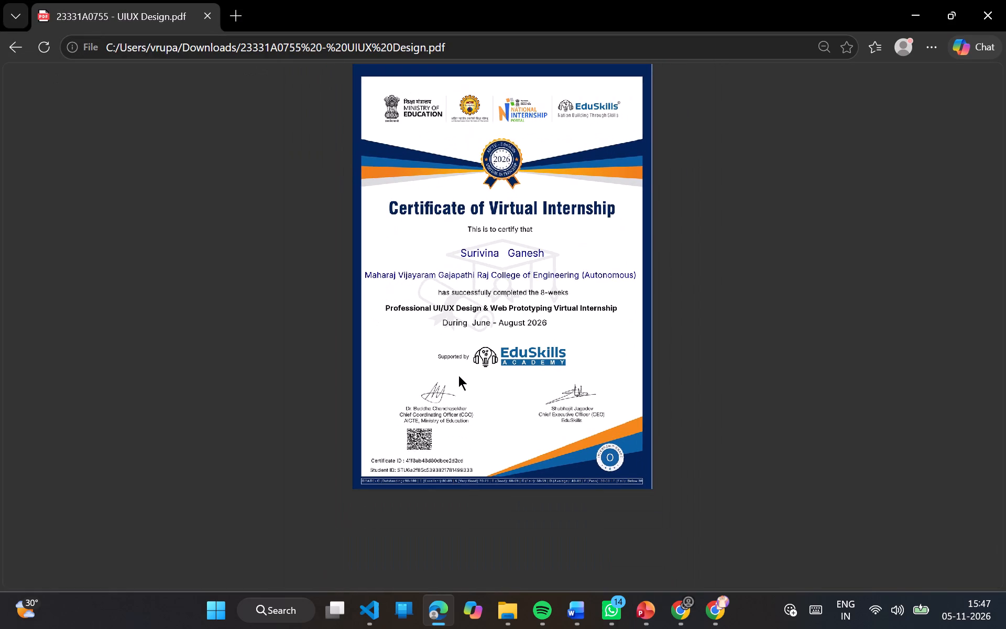
Capture a rectangular screenshot of the whole Certificate of Virtual Internship.
key("shift+super+s")
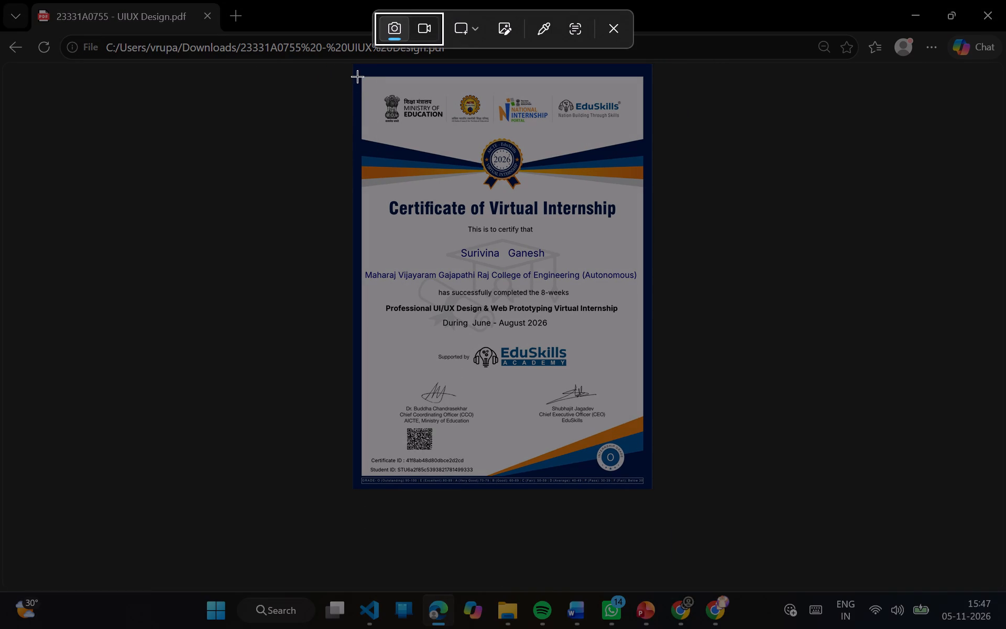
left_click_drag(357, 66, 668, 319)
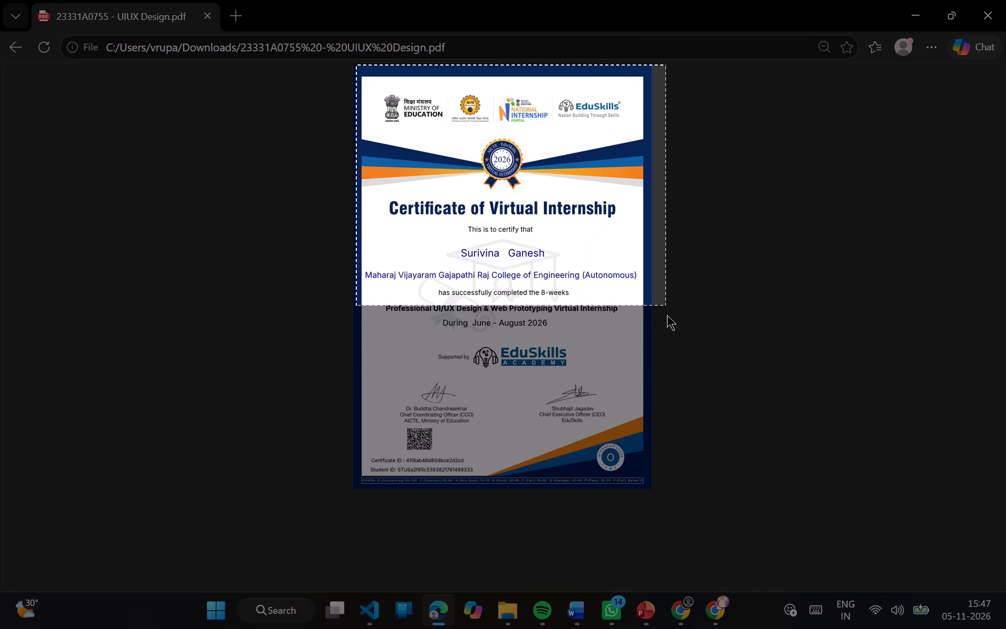
left_click_drag(668, 319, 651, 488)
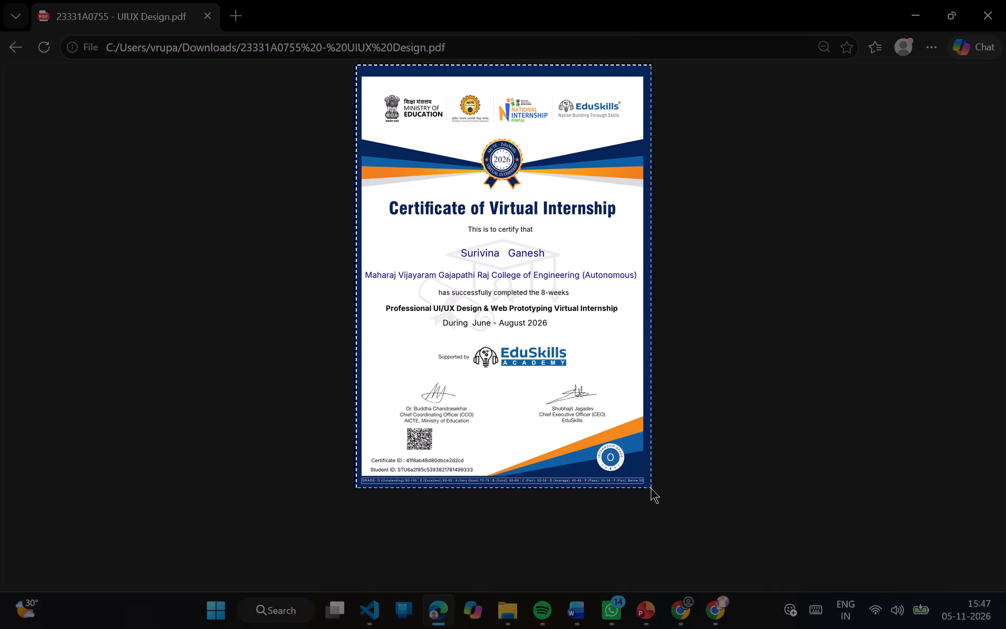
left_click_drag(651, 488, 651, 490)
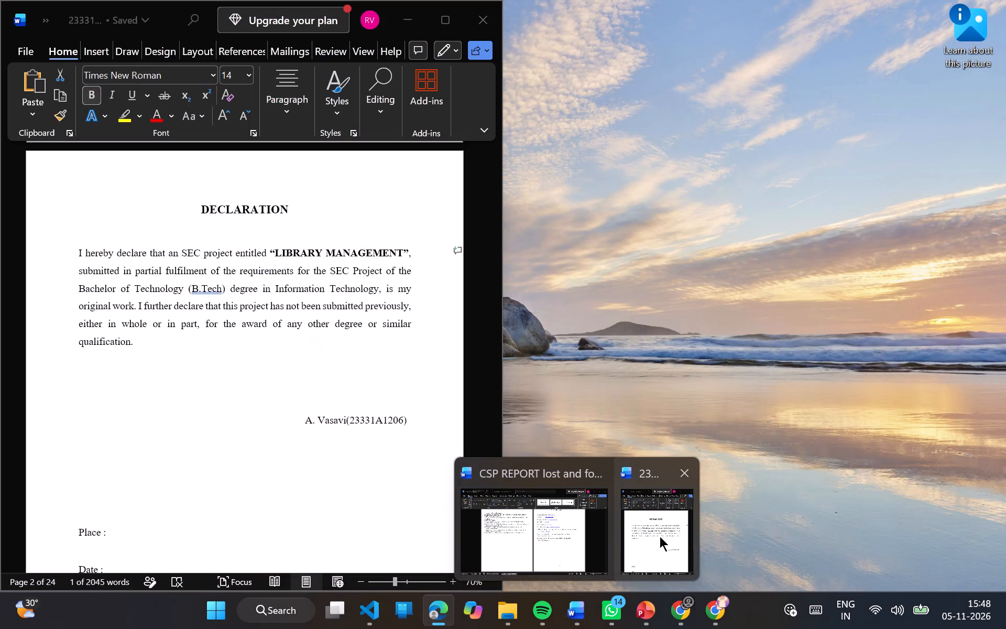
Return to the Lost and Found report in Word and add 20 blank lines after the last reference to start a new page.
left_click(660, 536)
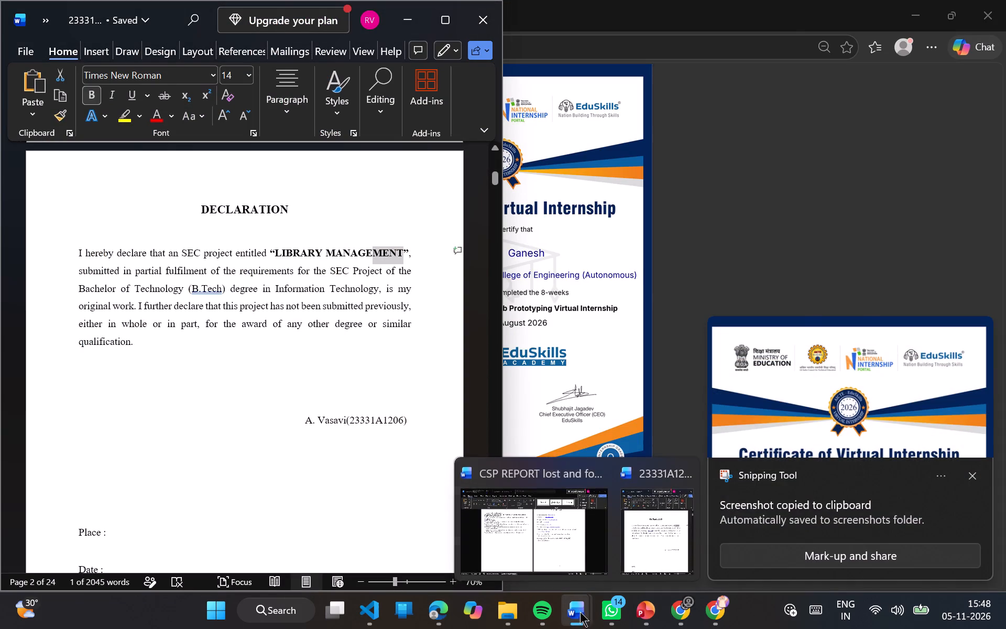
left_click(518, 536)
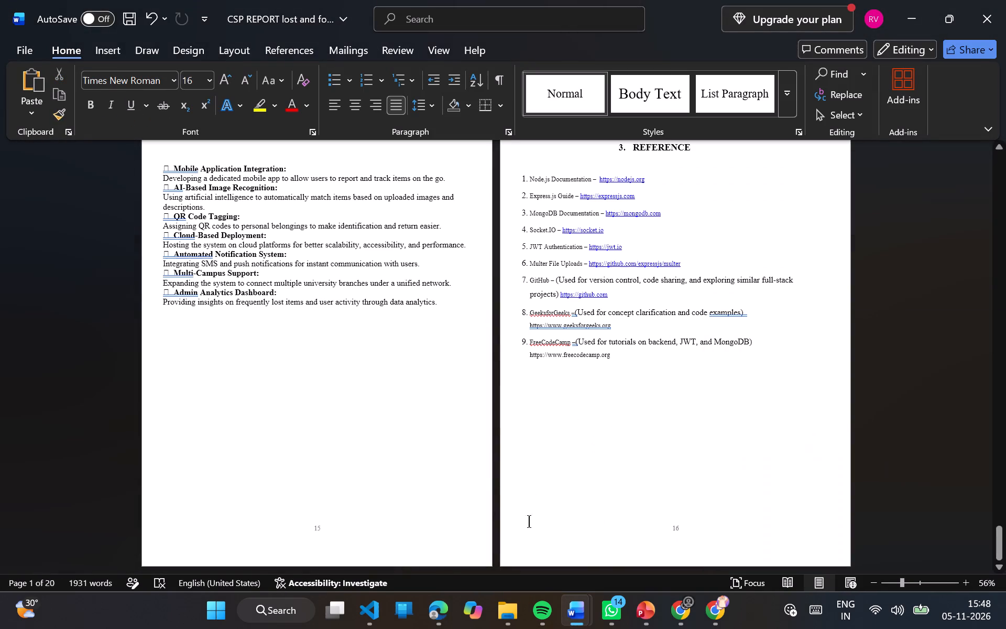
left_click(577, 545)
scroll(577, 545, "down", 3)
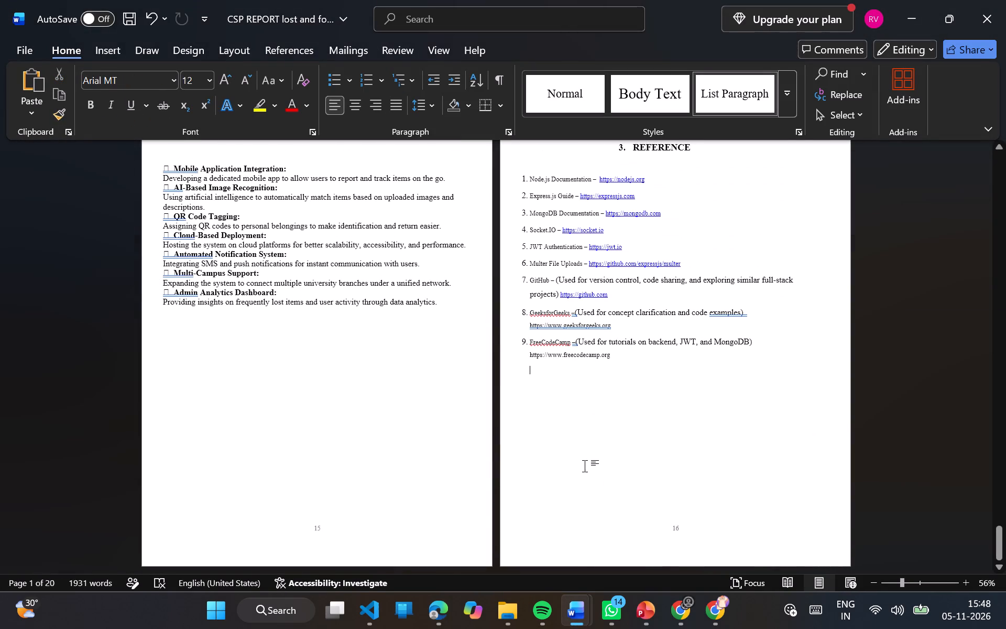
scroll(655, 512, "up", 6)
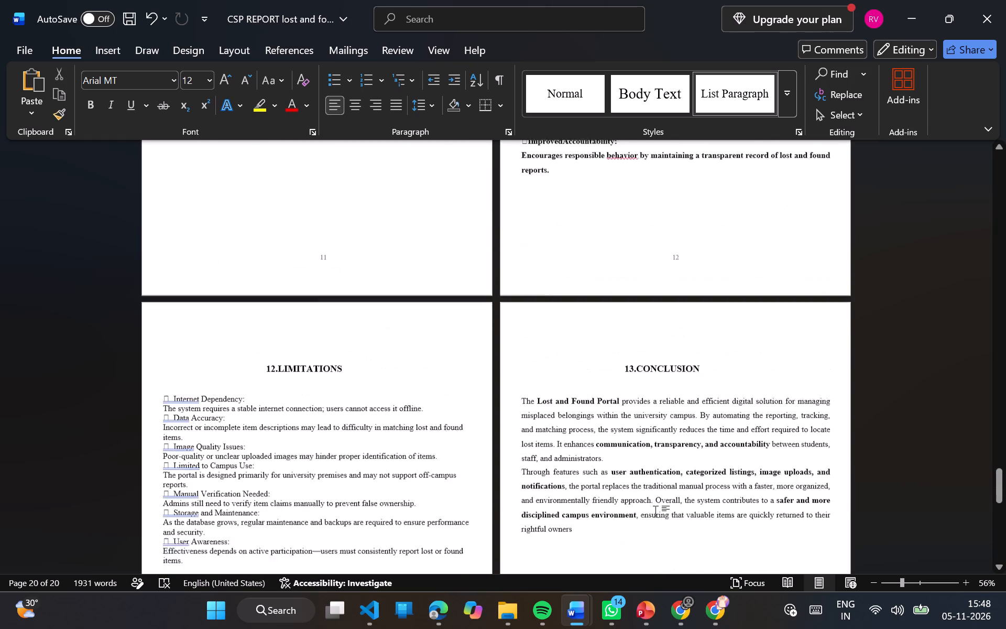
scroll(655, 512, "up", 11)
scroll(655, 512, "down", 3)
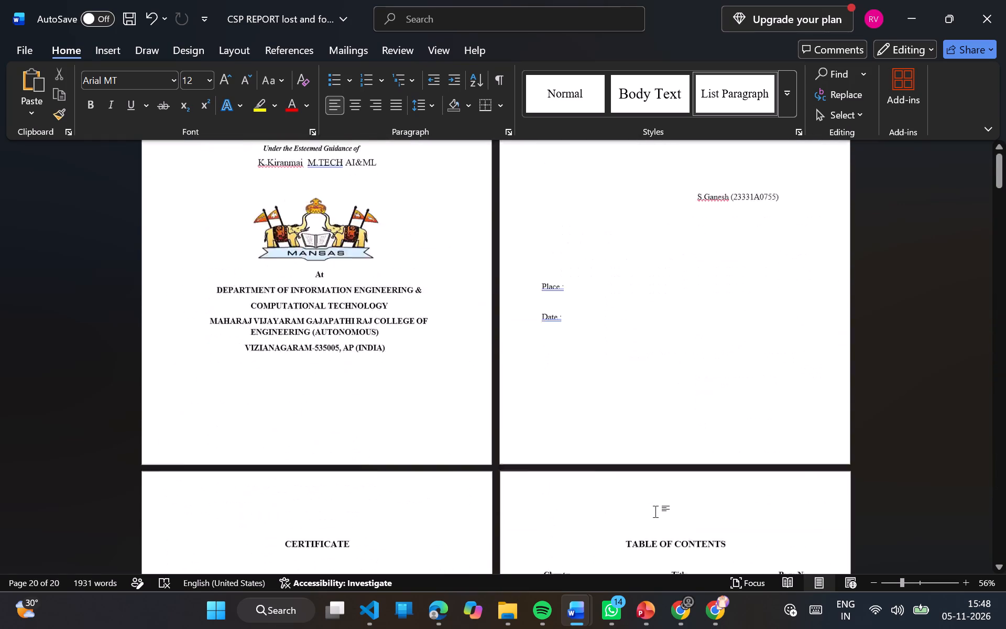
scroll(655, 512, "down", 10)
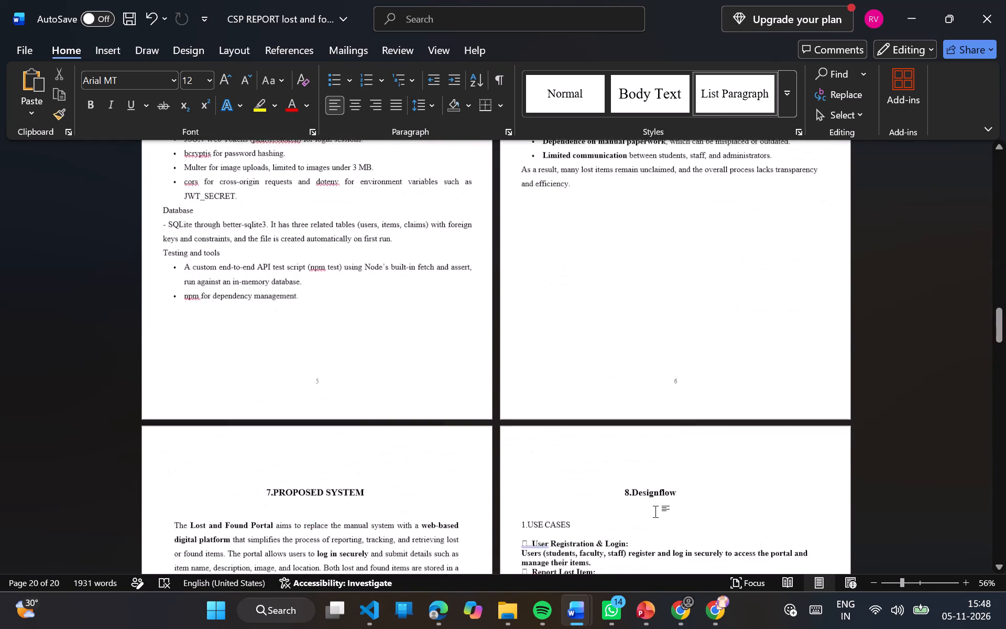
scroll(655, 512, "down", 5)
left_click(694, 526)
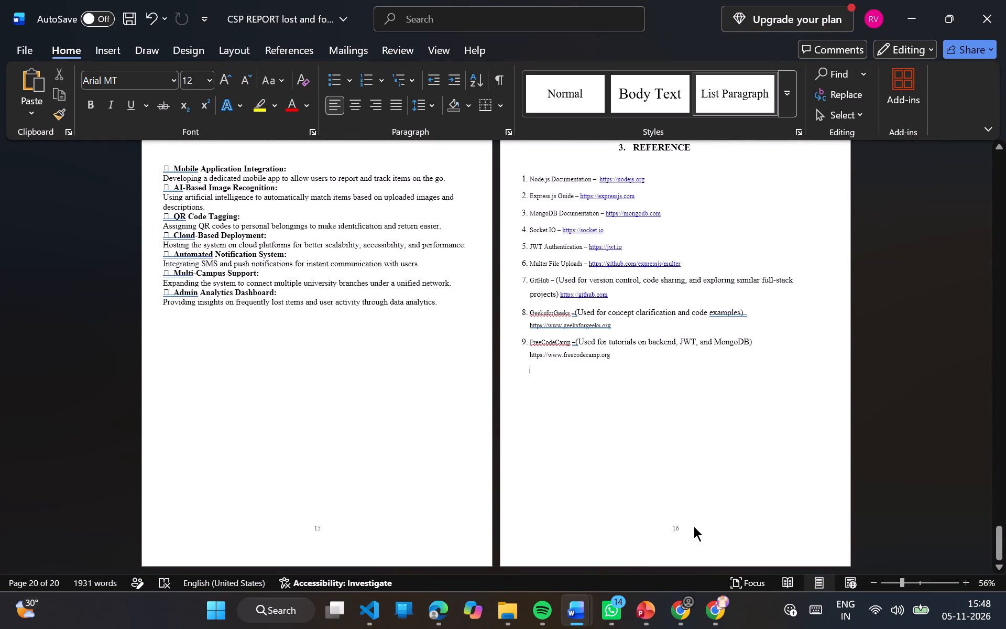
key("Return")
key("Return")
key("Return")
key("Return")
key("Return")
key("Return")
key("Return")
key("Return")
key("Return")
key("Return")
key("Return")
key("Return")
key("Return")
key("Return")
key("Return")
key("Return")
key("Return")
key("Return")
key("Return")
key("Return")
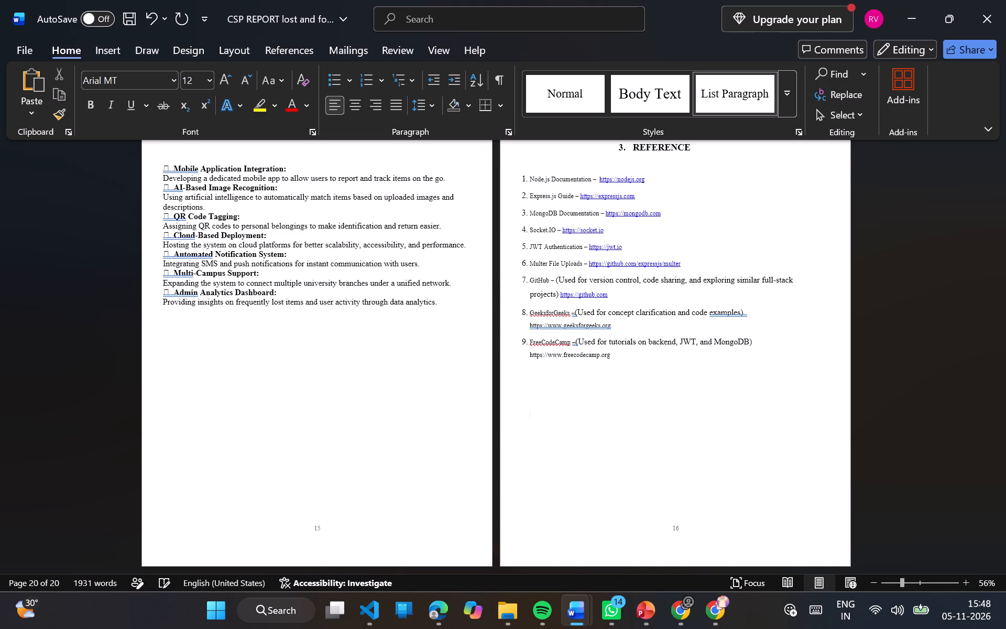
Paste the captured internship certificate onto the new last page of the report.
scroll(473, 548, "down", 1)
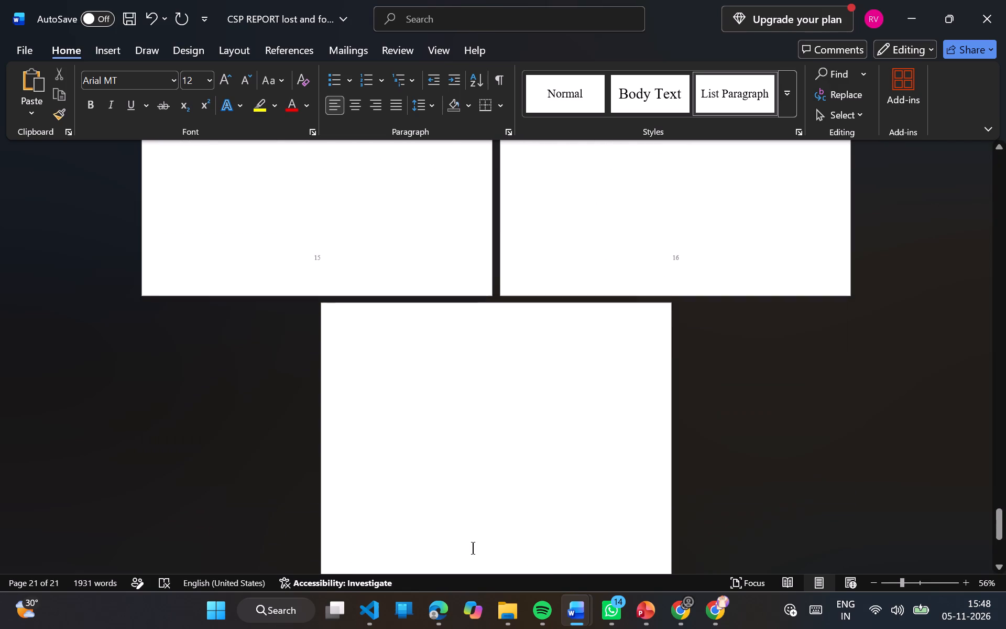
scroll(473, 548, "down", 2)
key("ctrl+v")
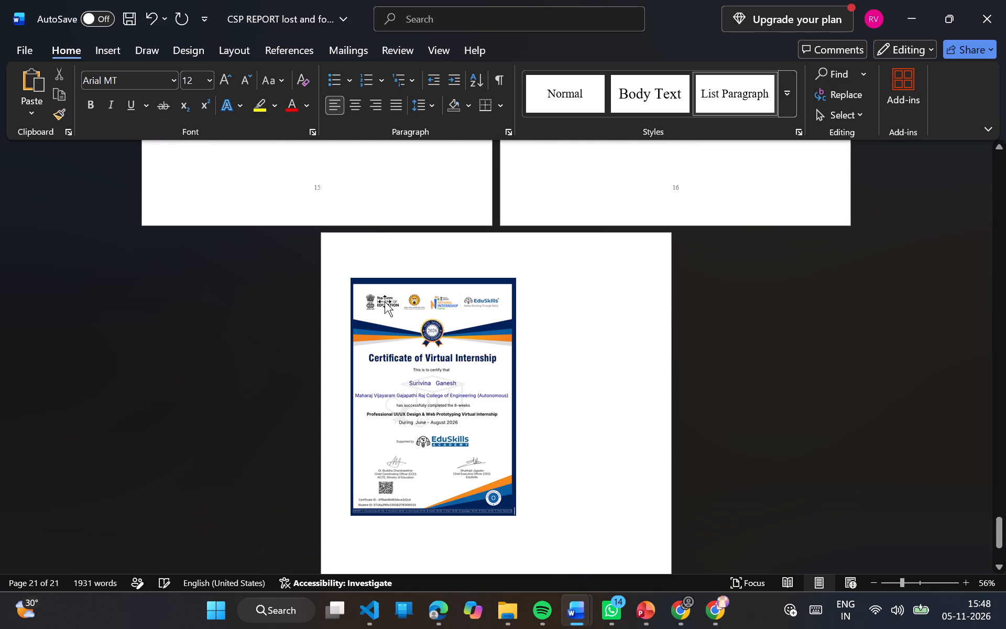
Enlarge the certificate image proportionally so it fills most of the last page.
scroll(419, 323, "down", 1)
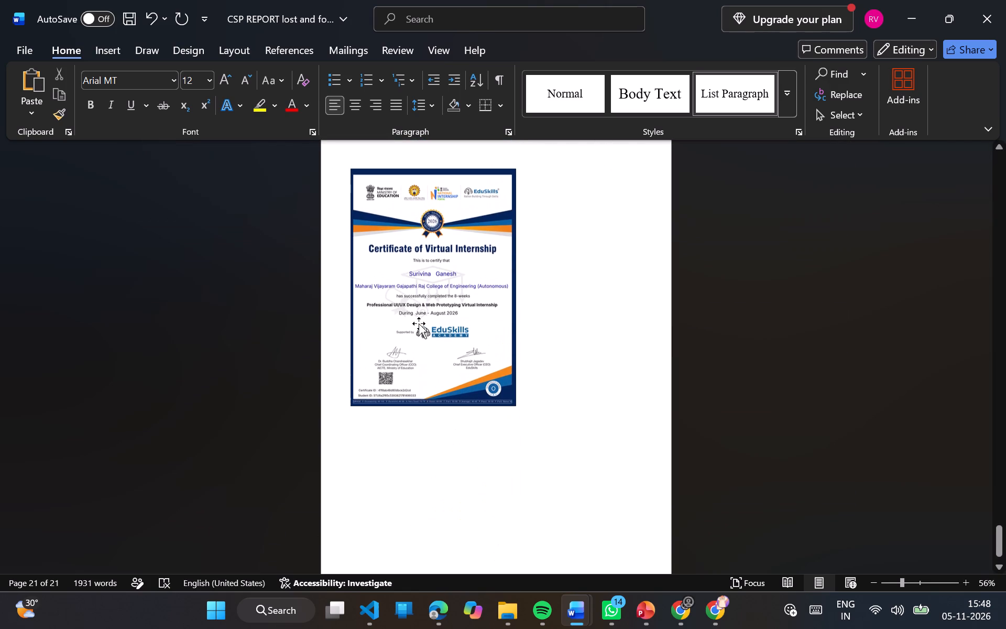
left_click(469, 379)
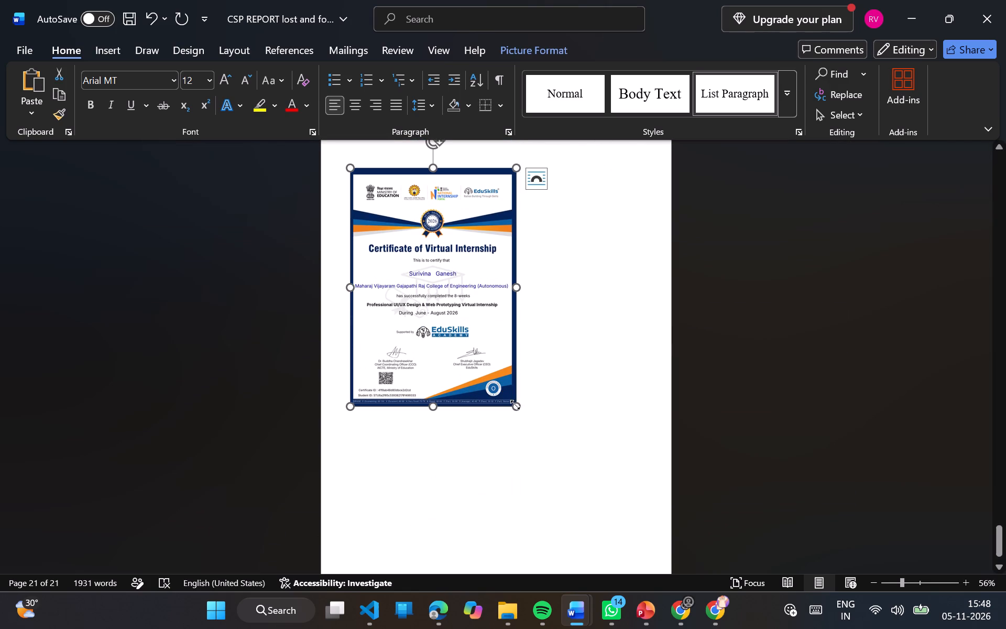
left_click_drag(515, 405, 482, 520)
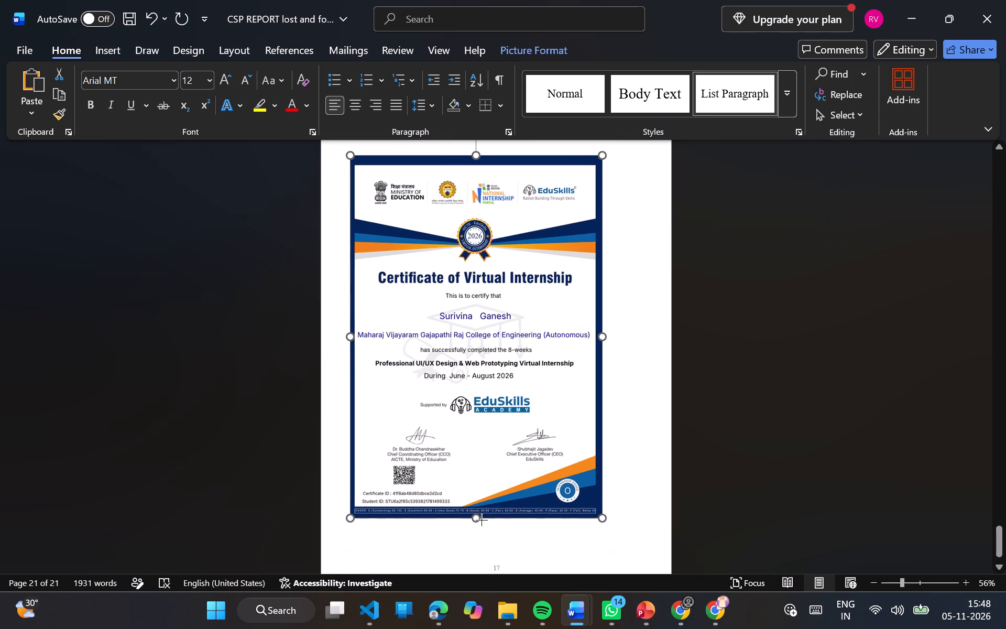
left_click_drag(482, 520, 483, 526)
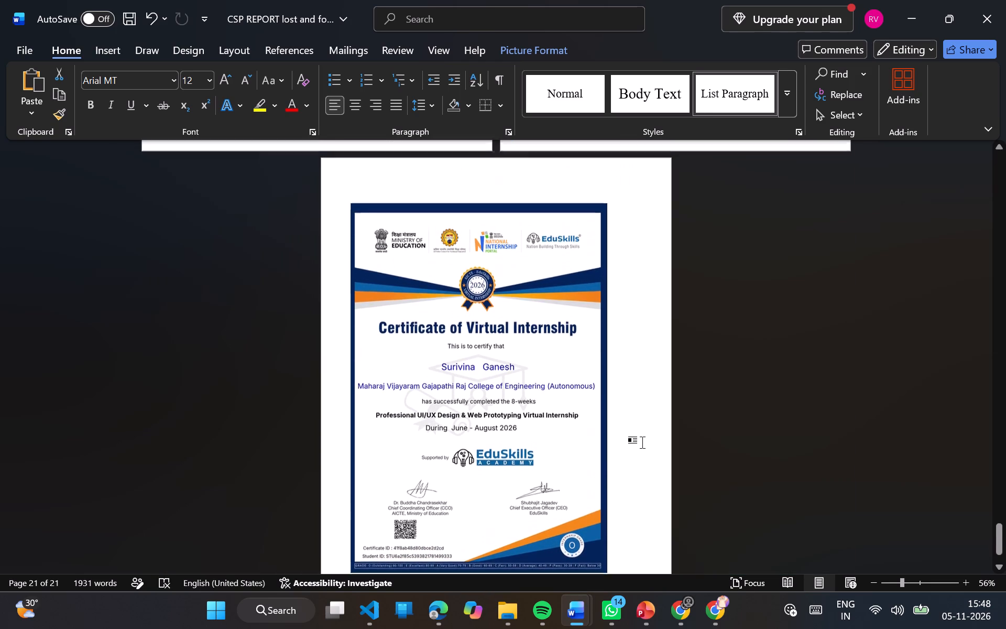
Set the certificate image's text wrapping to Top and Bottom with its position fixed on the page.
left_click_drag(505, 409, 523, 411)
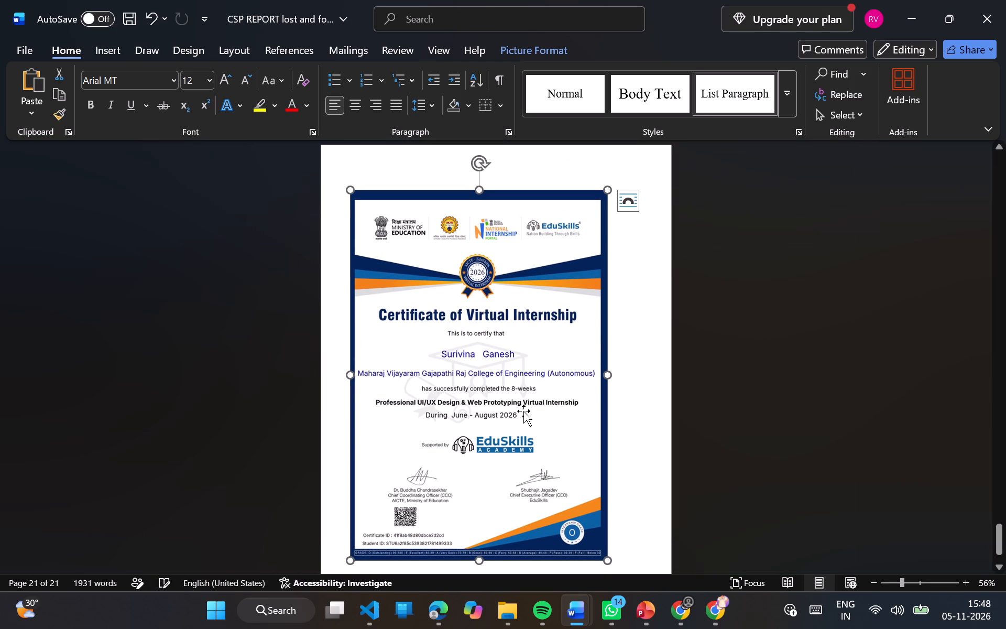
left_click(634, 202)
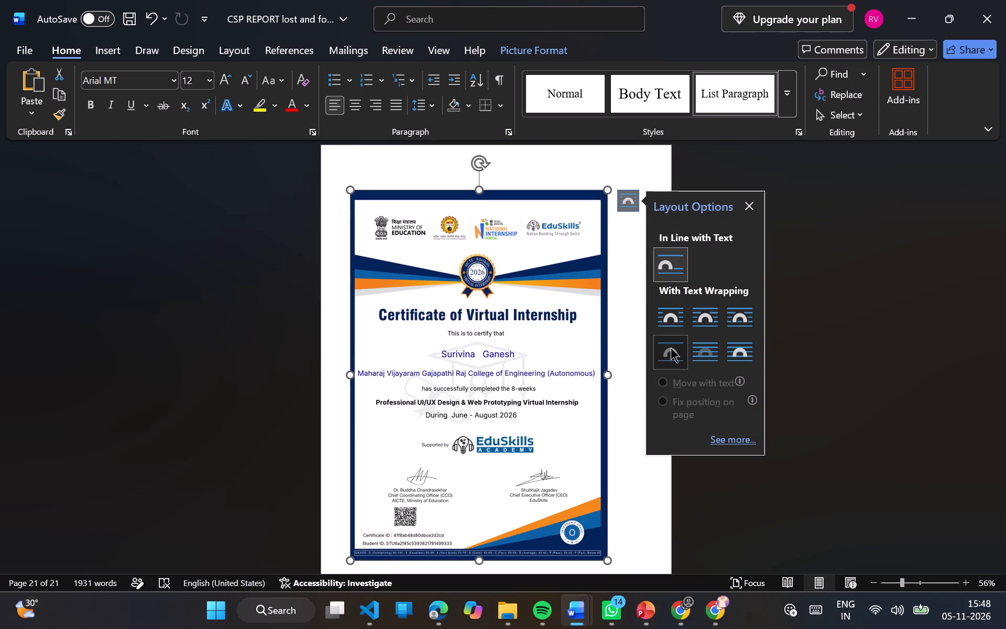
left_click(671, 348)
left_click(662, 402)
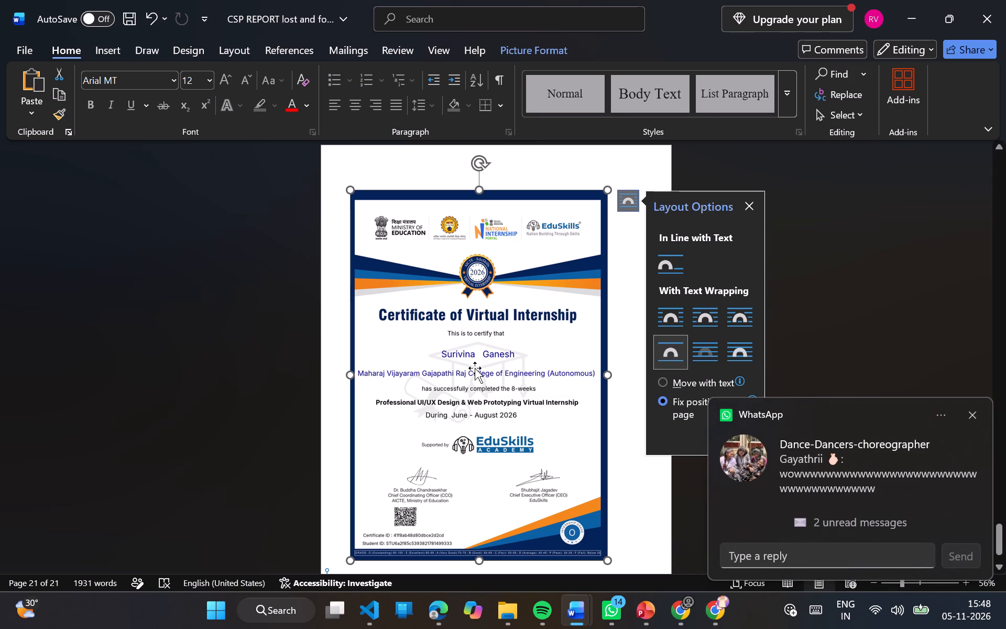
Move the certificate image slightly across and down to centre it on the last page.
left_click_drag(474, 368, 490, 374)
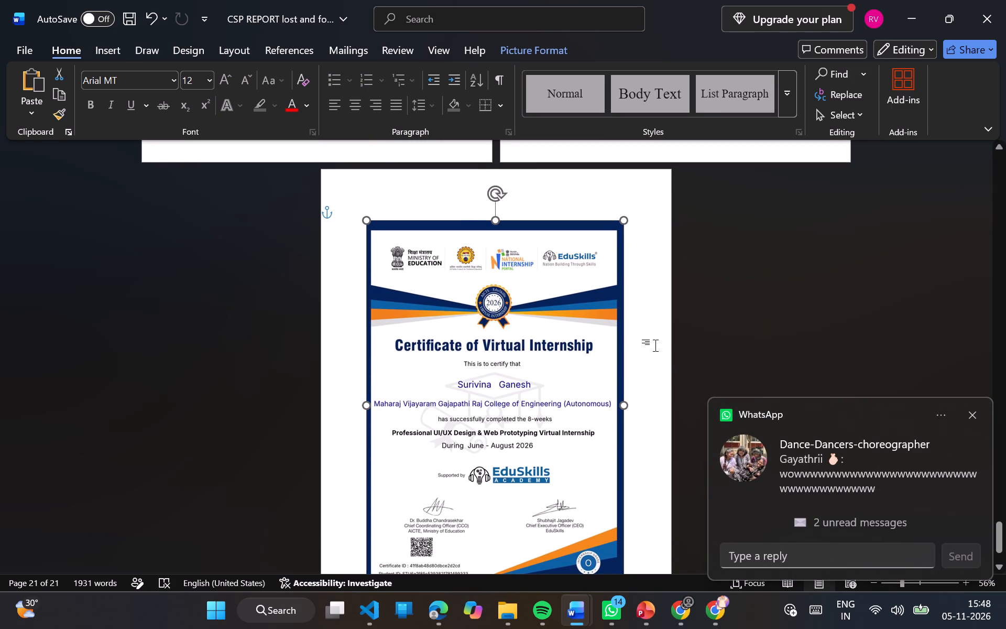
Nudge the certificate image slightly up and to the right on the last page.
left_click_drag(528, 368, 529, 363)
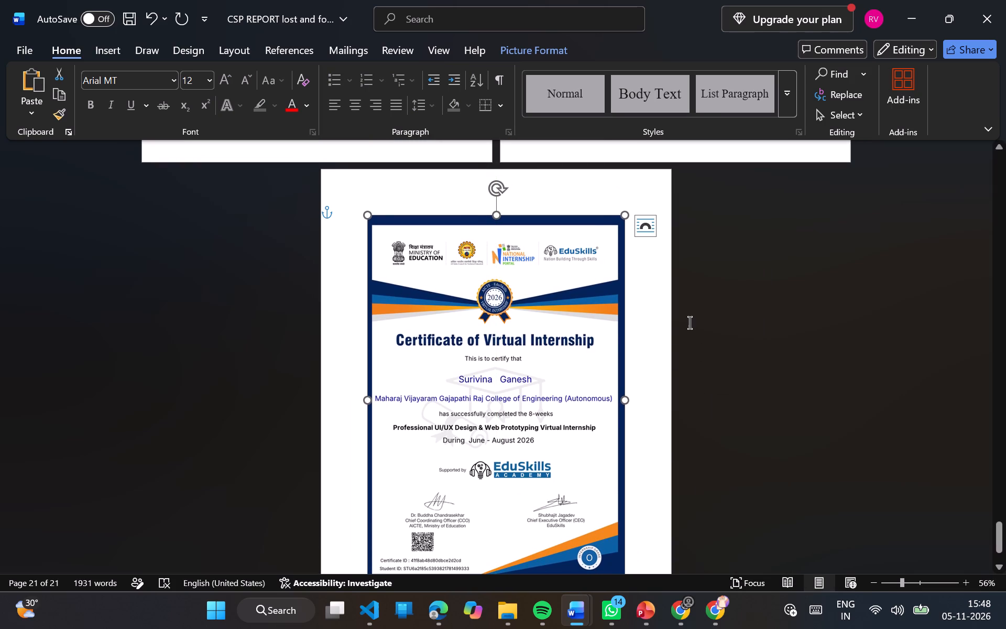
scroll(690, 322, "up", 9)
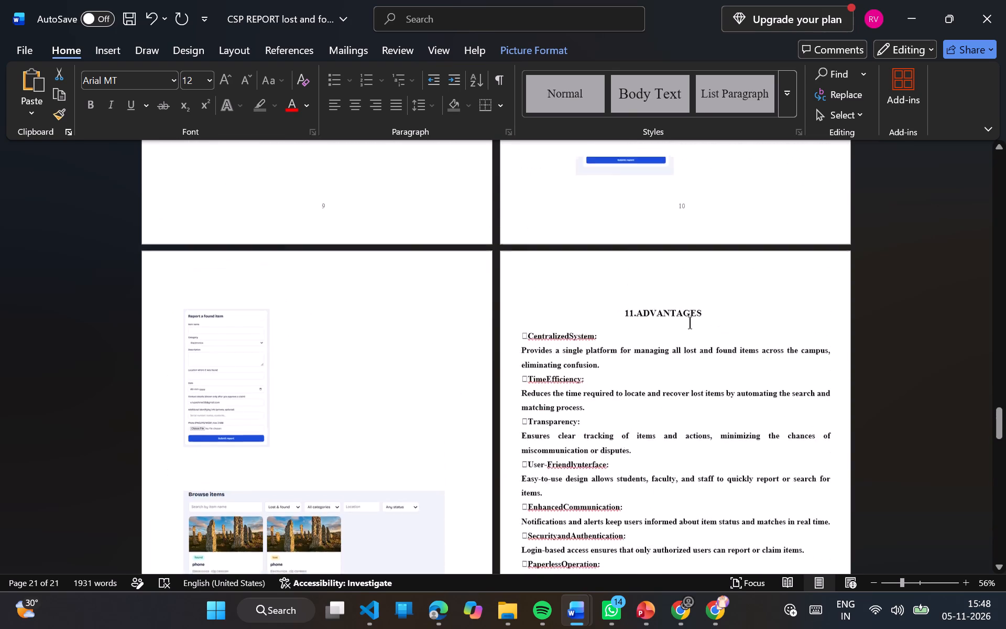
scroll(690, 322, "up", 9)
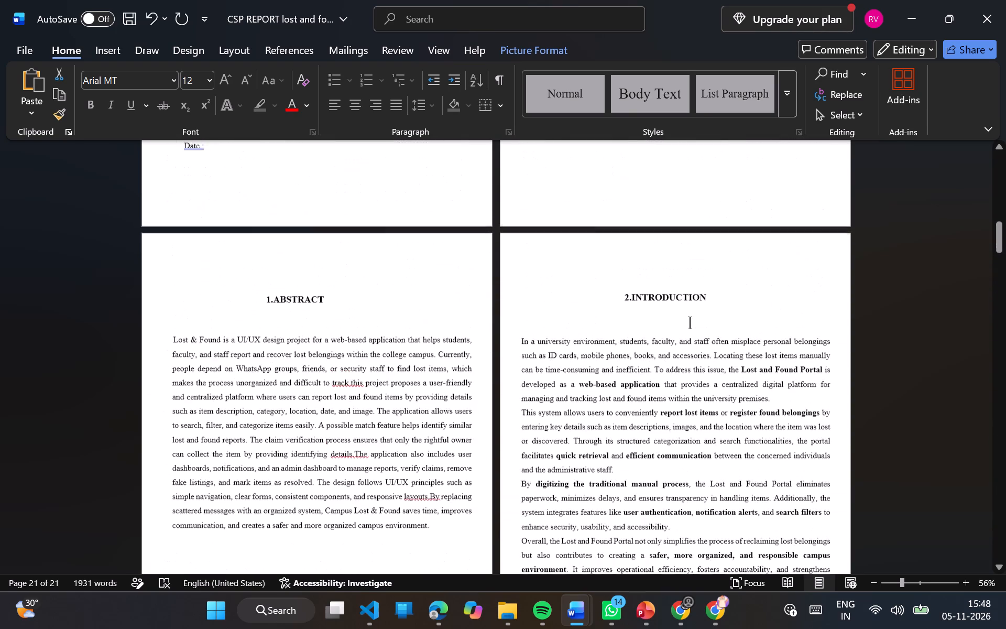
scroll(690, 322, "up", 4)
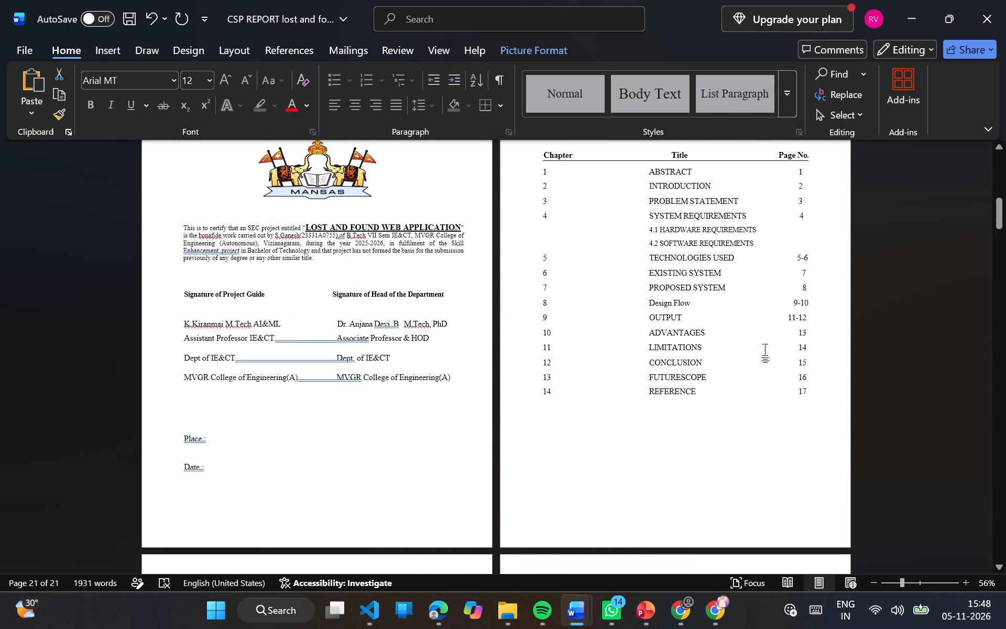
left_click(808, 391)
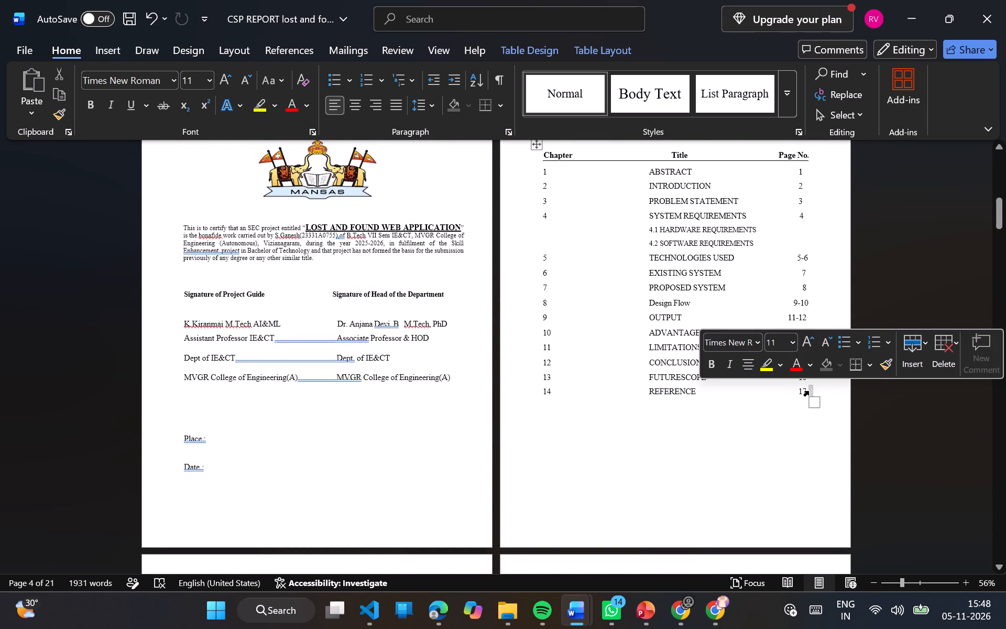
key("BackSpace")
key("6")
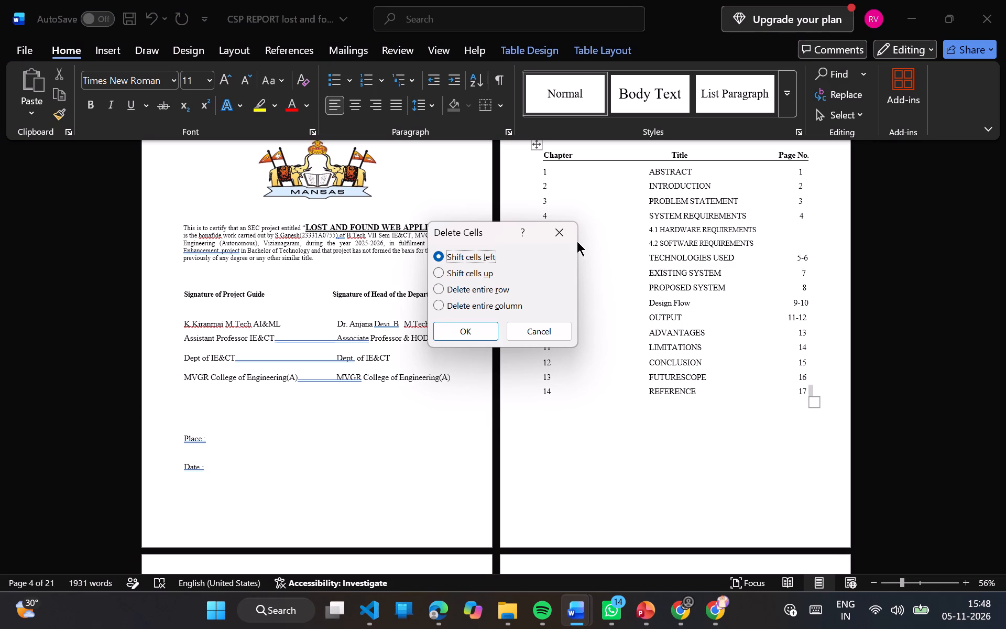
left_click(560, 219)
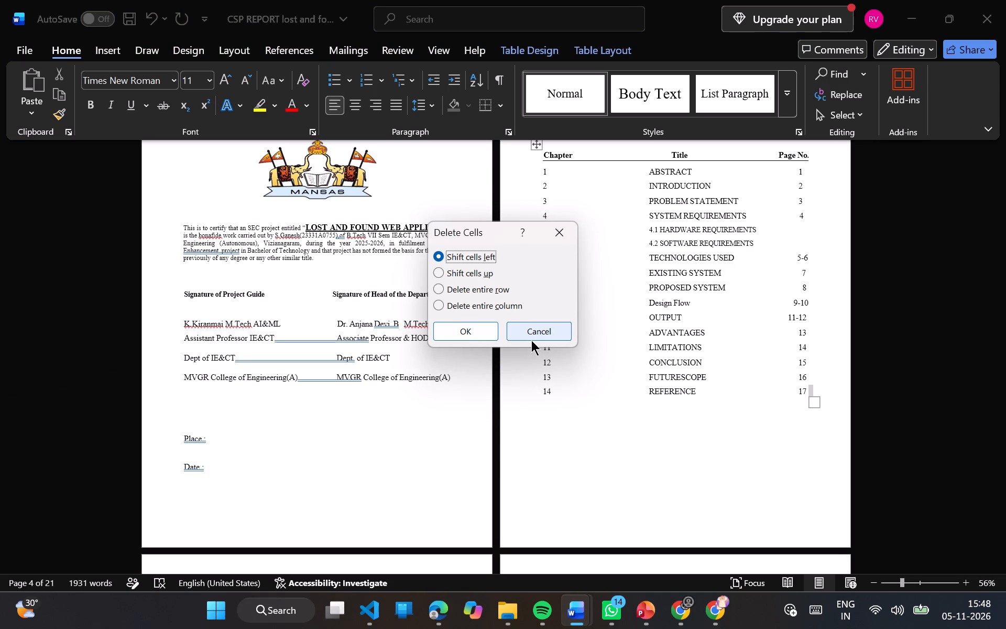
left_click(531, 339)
Check the page numbers of the chapters in the report against the table of contents.
scroll(650, 367, "up", 1)
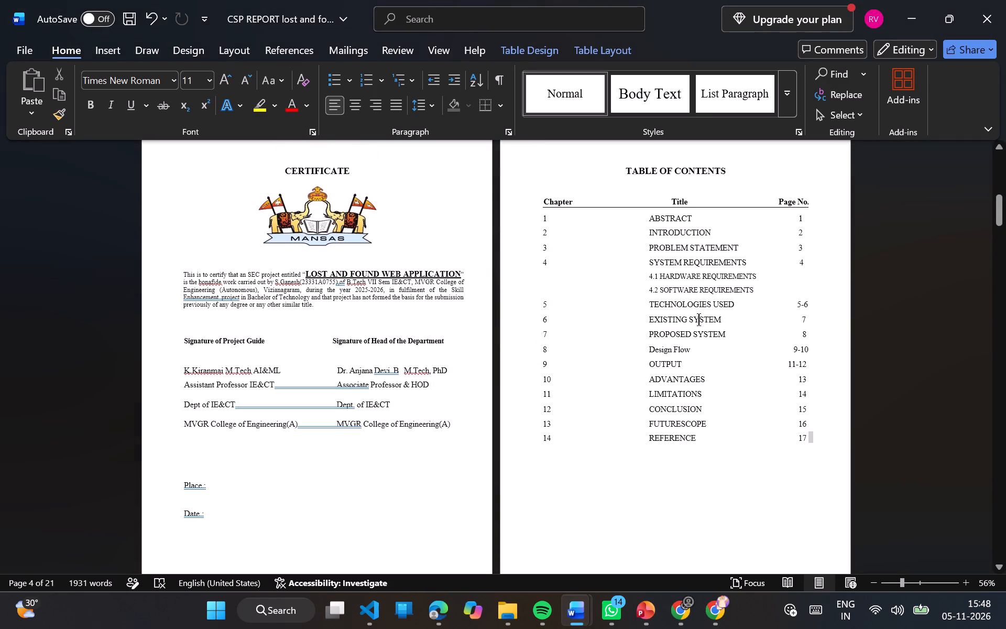
scroll(696, 386, "down", 1)
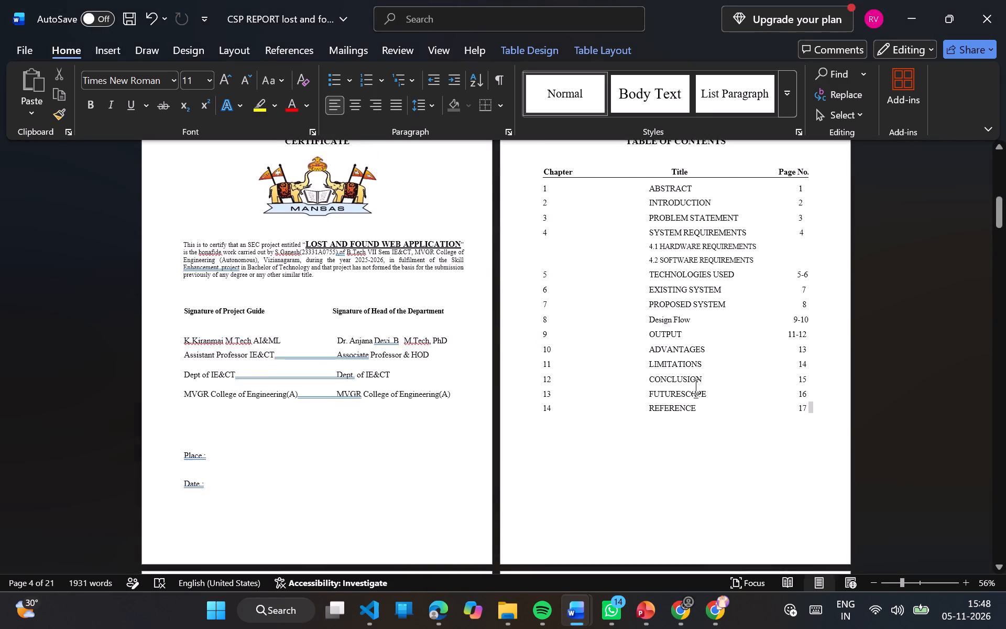
scroll(696, 386, "down", 6)
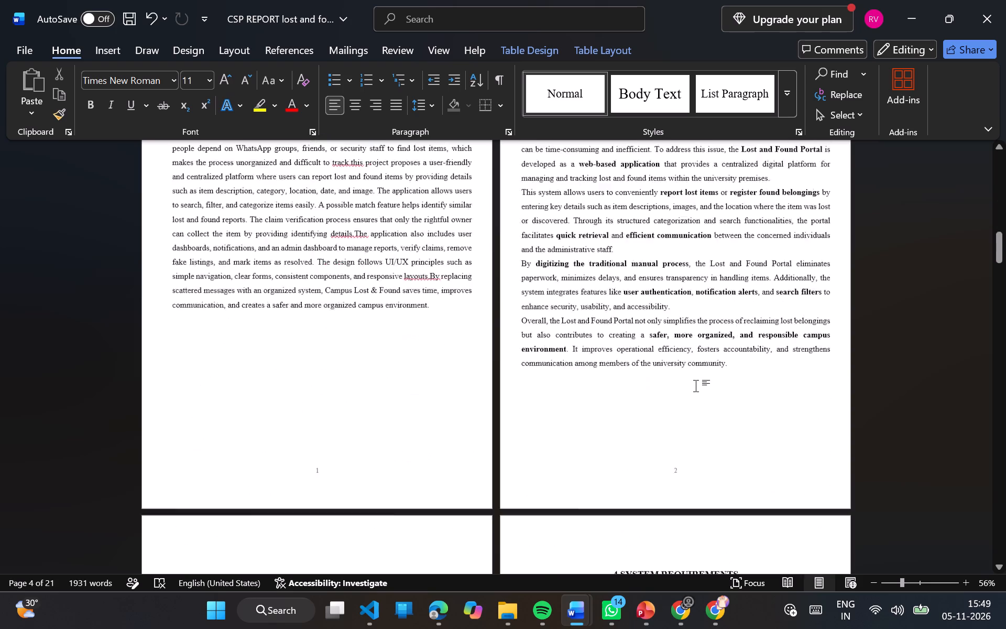
scroll(696, 386, "down", 8)
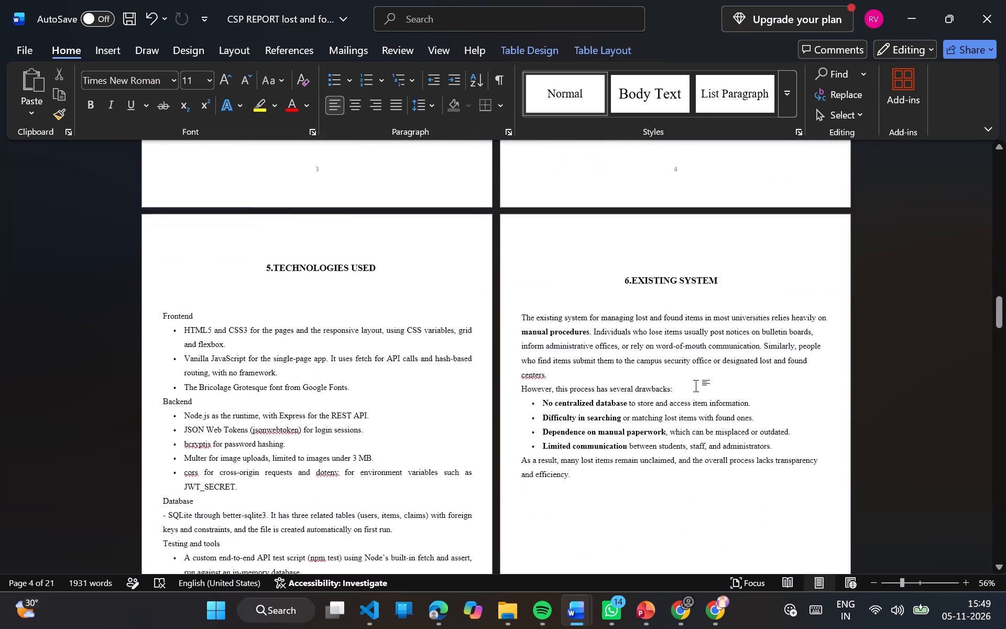
scroll(696, 386, "down", 1)
scroll(696, 386, "up", 2)
scroll(696, 386, "down", 1)
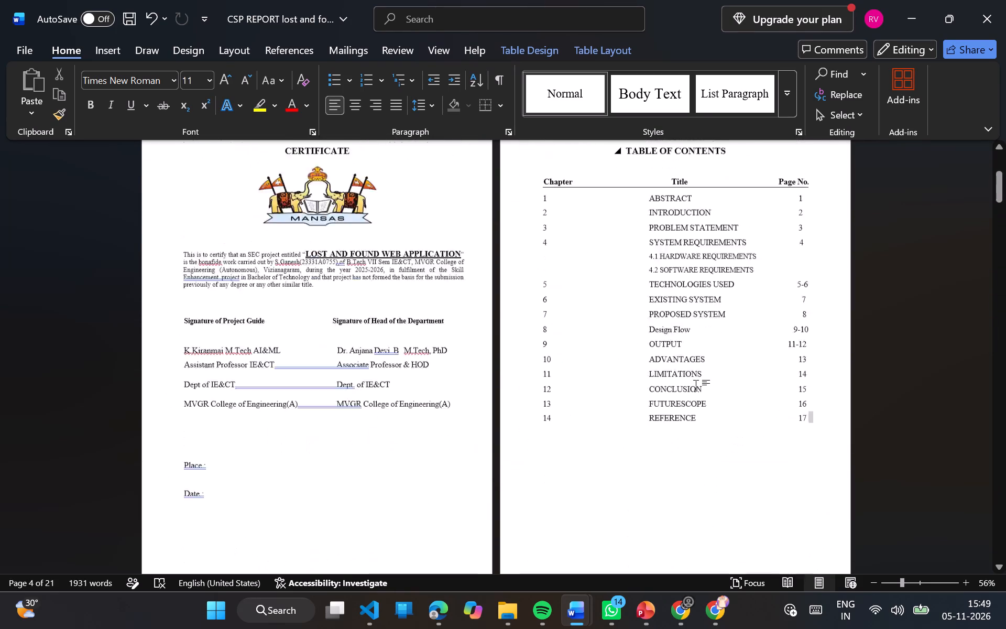
scroll(696, 386, "down", 1)
scroll(696, 386, "up", 1)
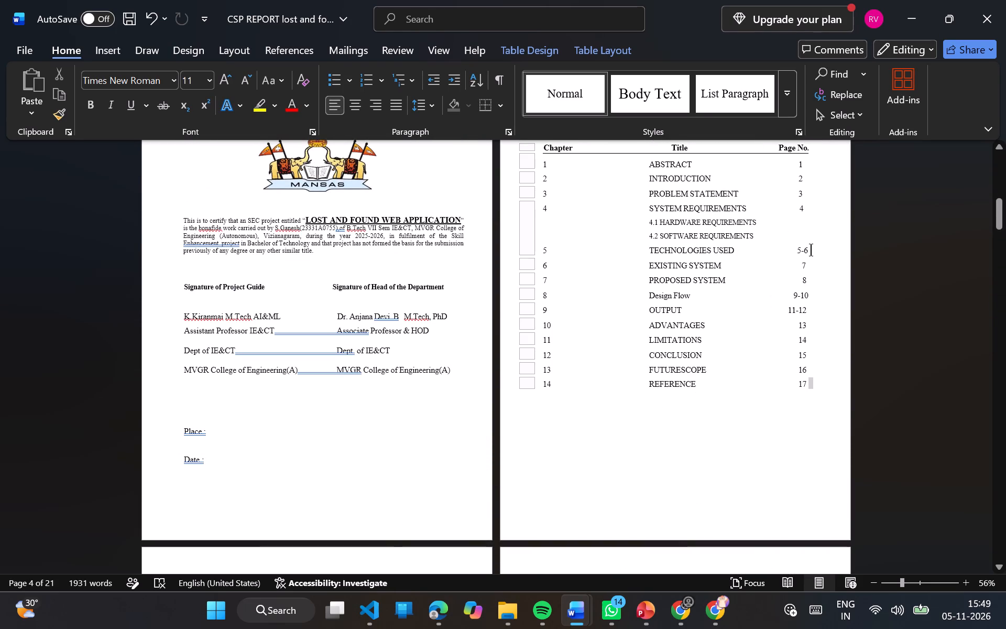
In the table of contents, set the TECHNOLOGIES USED page number to 5 and clear the EXISTING SYSTEM page number.
left_click(808, 250)
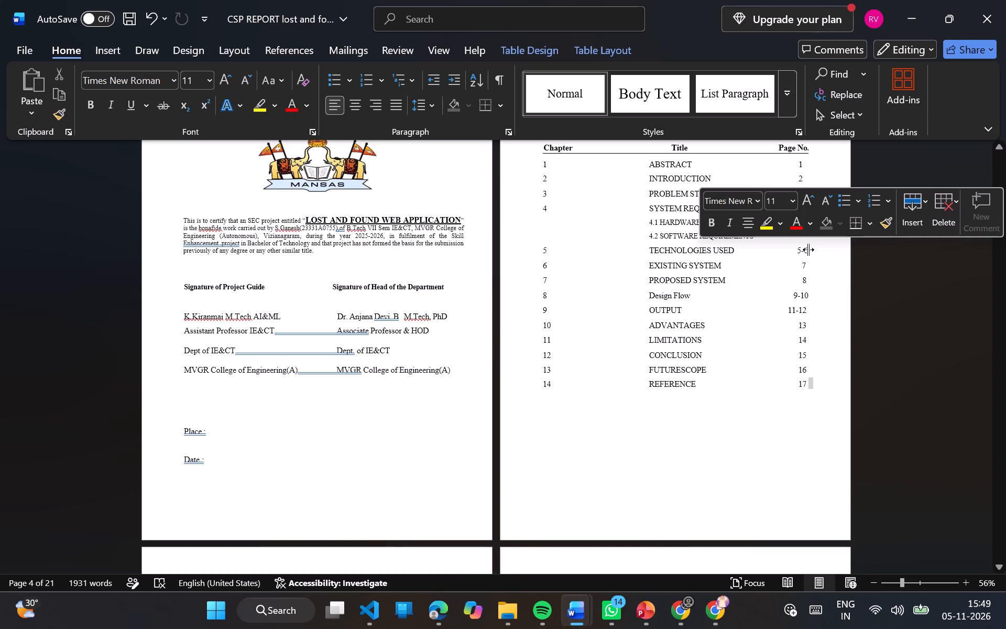
scroll(871, 279, "left", 1)
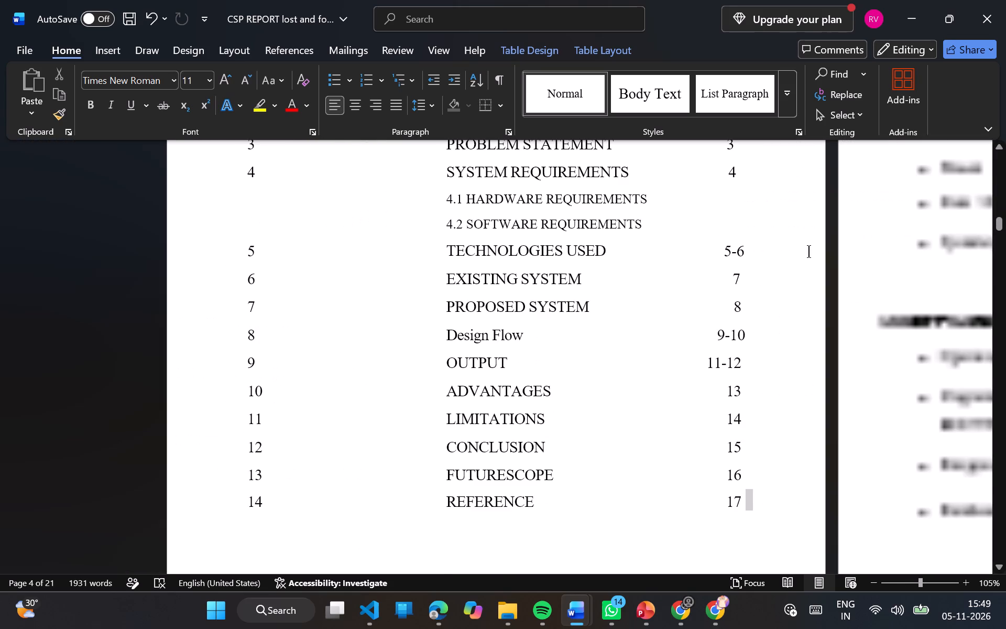
left_click(748, 251)
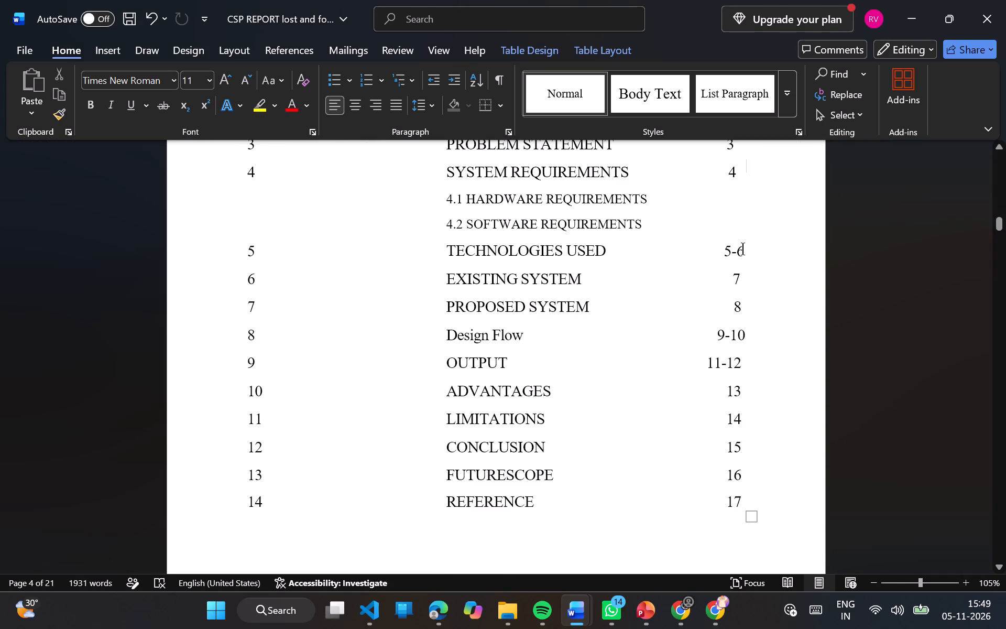
left_click(742, 248)
key("BackSpace")
key("BackSpace")
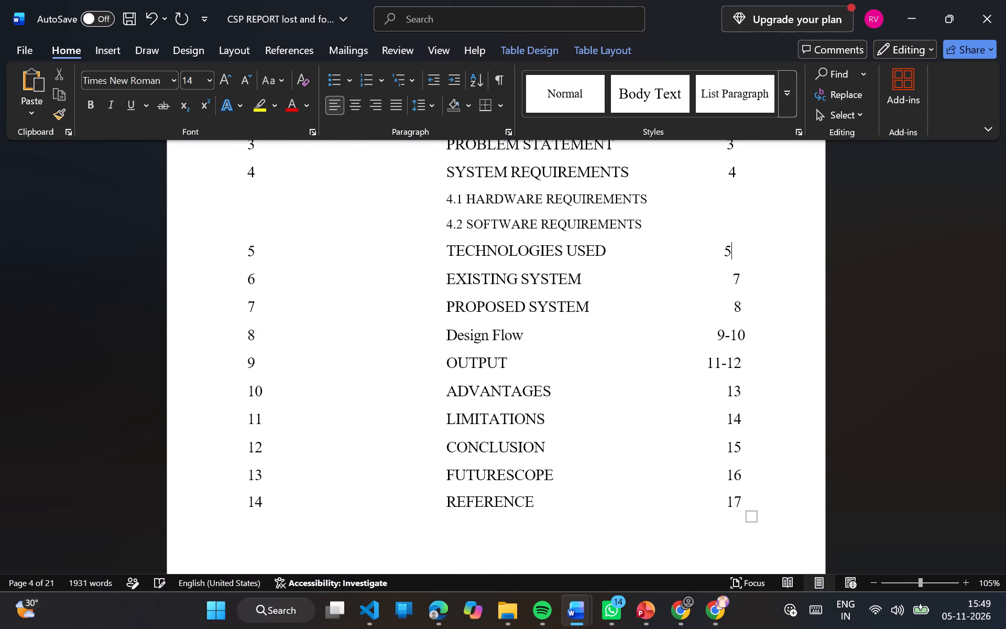
left_click(740, 280)
key("BackSpace")
In the table of contents, set the page numbers of EXISTING SYSTEM to 6 and PROPOSED SYSTEM to 7.
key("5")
key("BackSpace")
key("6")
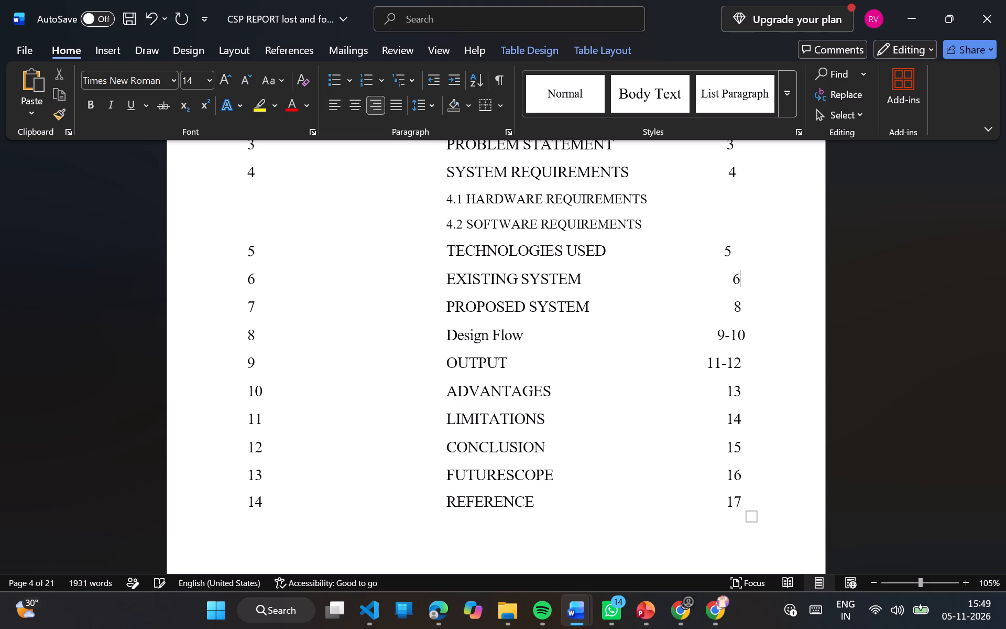
key("Down")
key("BackSpace")
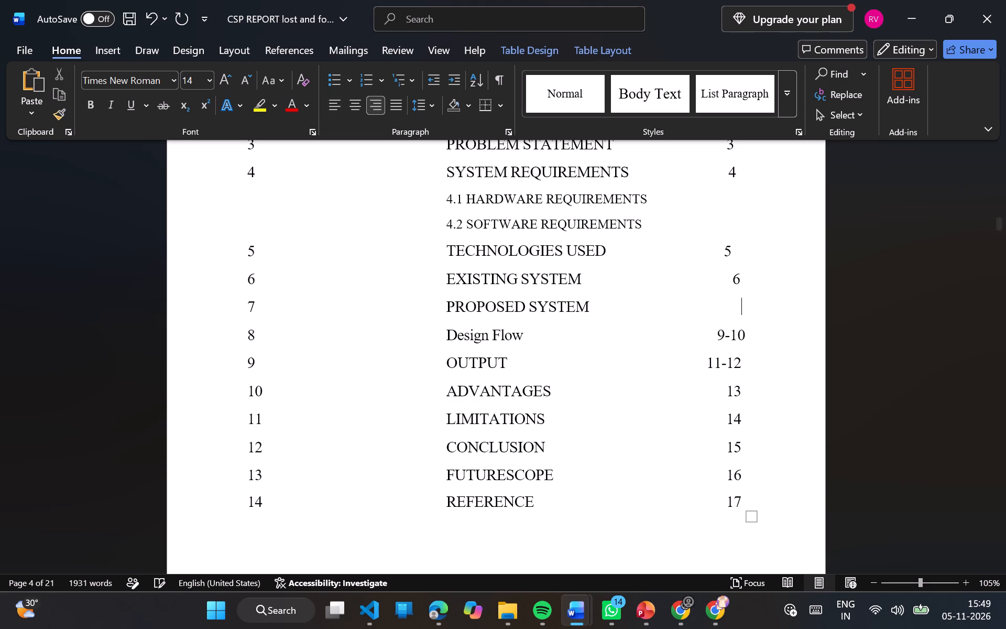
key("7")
Set the table of contents page ranges of Design Flow to 8-9 and OUTPUT to 10-11.
key("Down")
key("BackSpace")
key("BackSpace")
key("BackSpace")
key("BackSpace")
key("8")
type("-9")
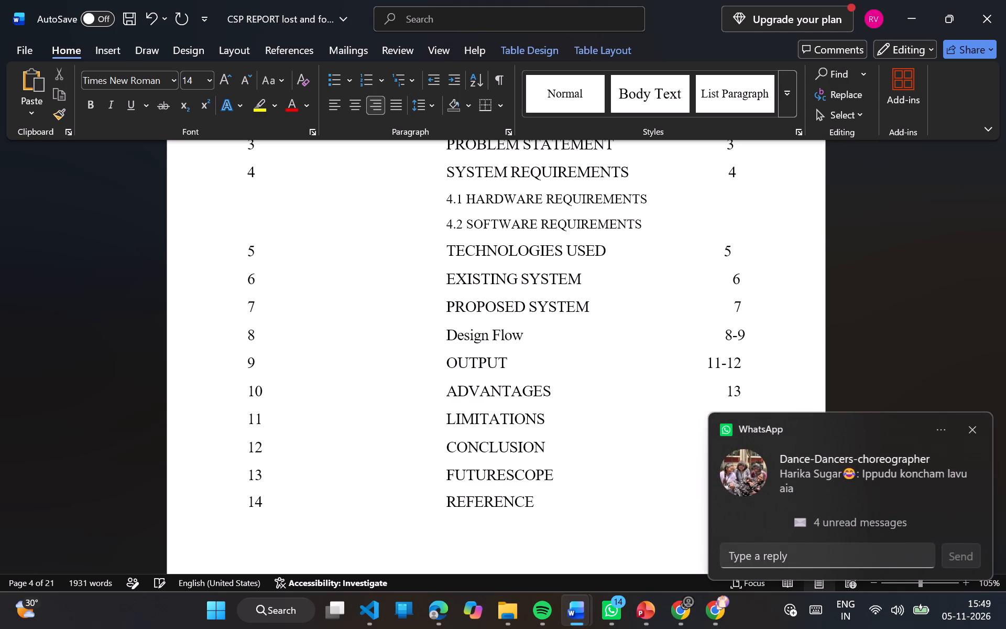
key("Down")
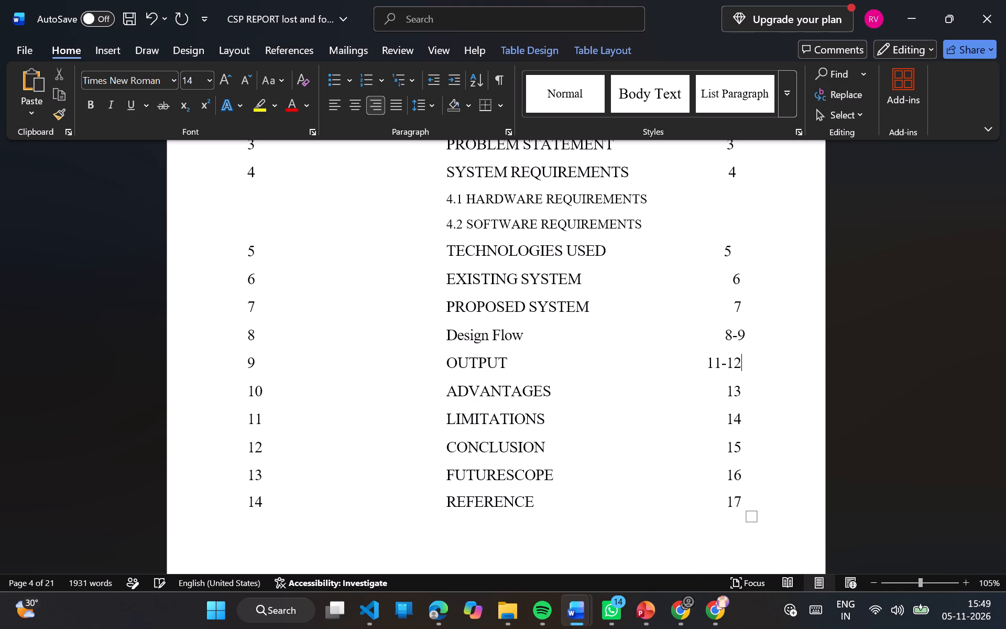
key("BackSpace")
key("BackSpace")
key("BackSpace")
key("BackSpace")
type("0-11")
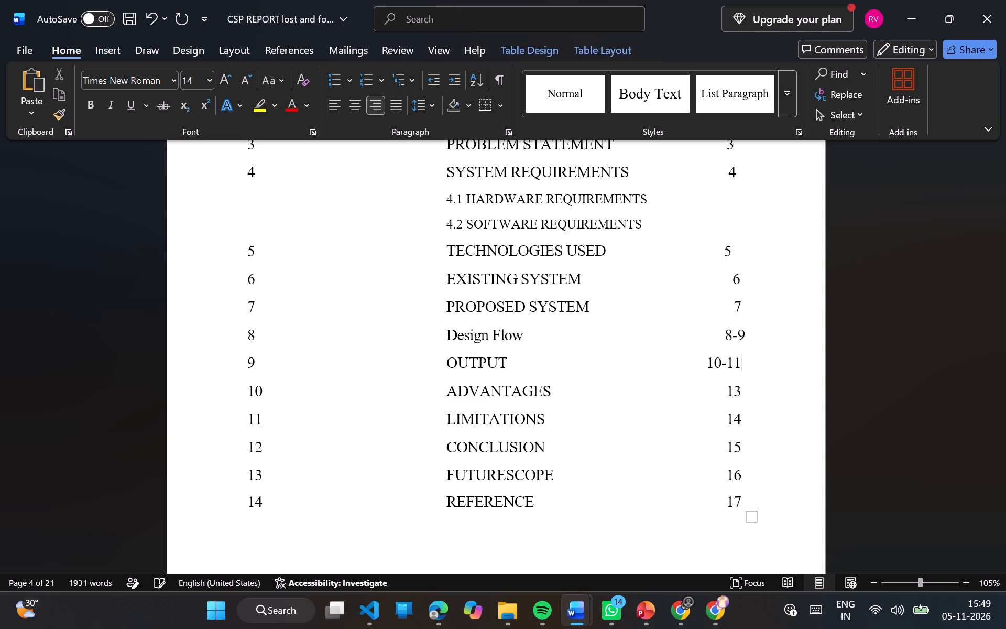
Set the table of contents page numbers of ADVANTAGES to 12 and LIMITATIONS to 13.
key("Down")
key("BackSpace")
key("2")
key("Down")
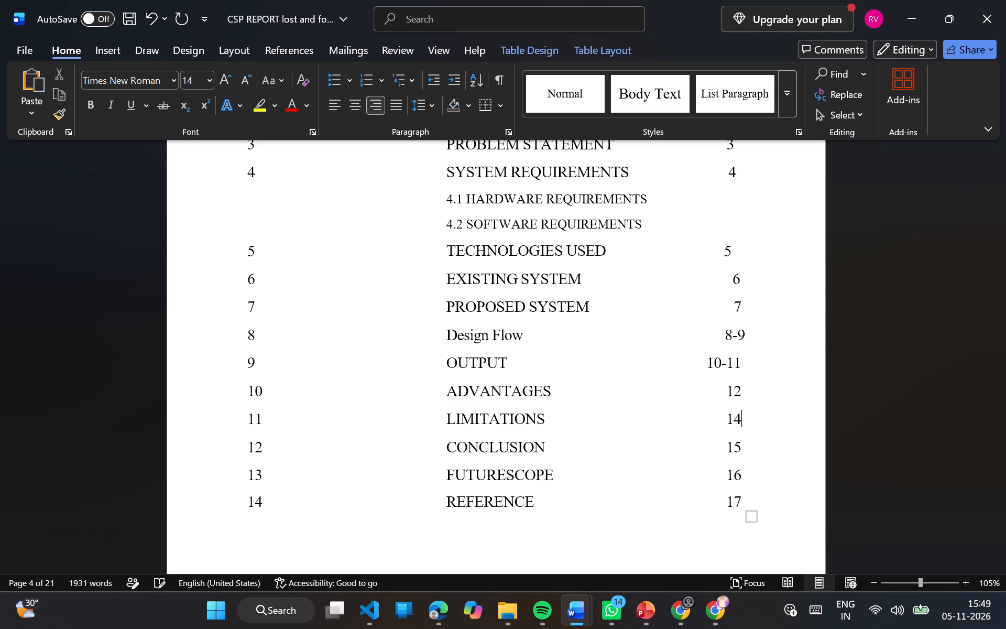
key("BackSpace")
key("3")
Set the last three table of contents page numbers: CONCLUSION 14, FUTURESCOPE 15 and REFERENCE 16.
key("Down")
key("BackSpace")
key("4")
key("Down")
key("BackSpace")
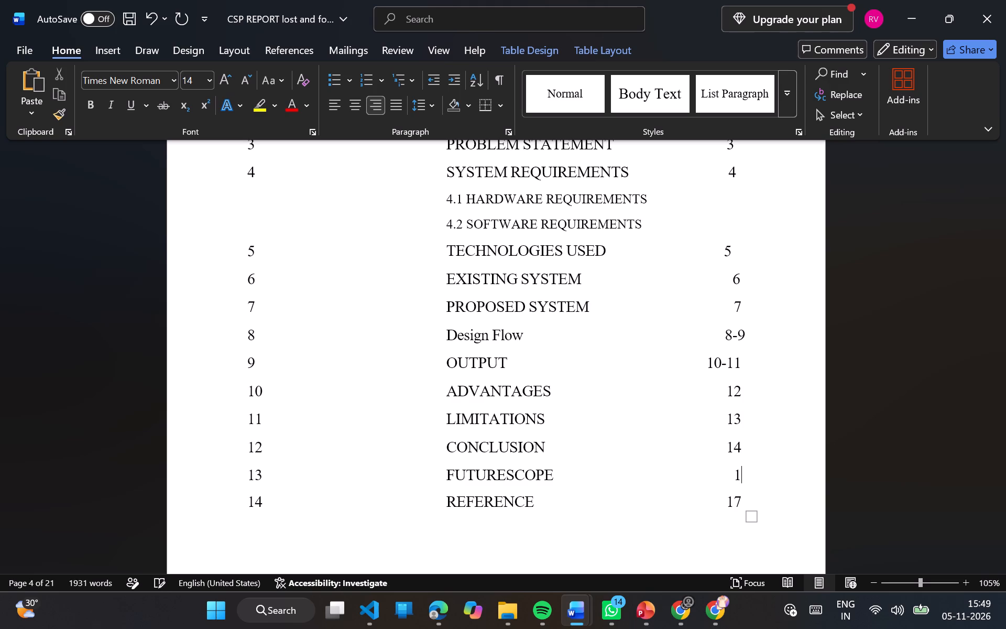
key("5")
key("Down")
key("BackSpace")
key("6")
Look over the report's pages in a multi-page overview, through to the future scope and reference chapters.
scroll(602, 261, "up", 3)
scroll(602, 261, "down", 9)
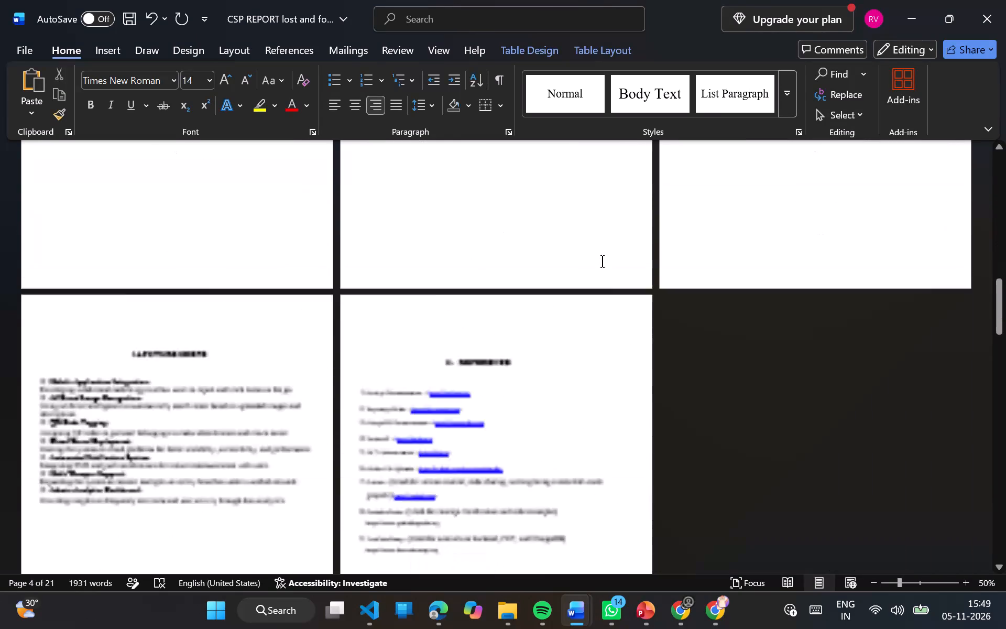
Look back over the report from the last page to the front pages and save it.
scroll(602, 261, "up", 20)
scroll(602, 261, "up", 20)
scroll(602, 261, "up", 20)
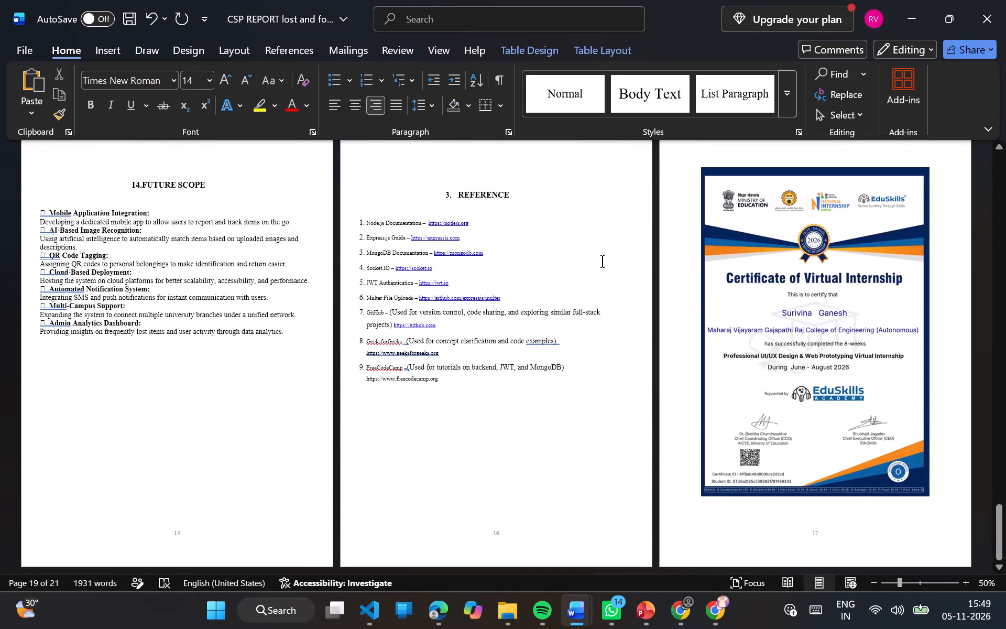
scroll(602, 261, "up", 19)
scroll(548, 374, "up", 15)
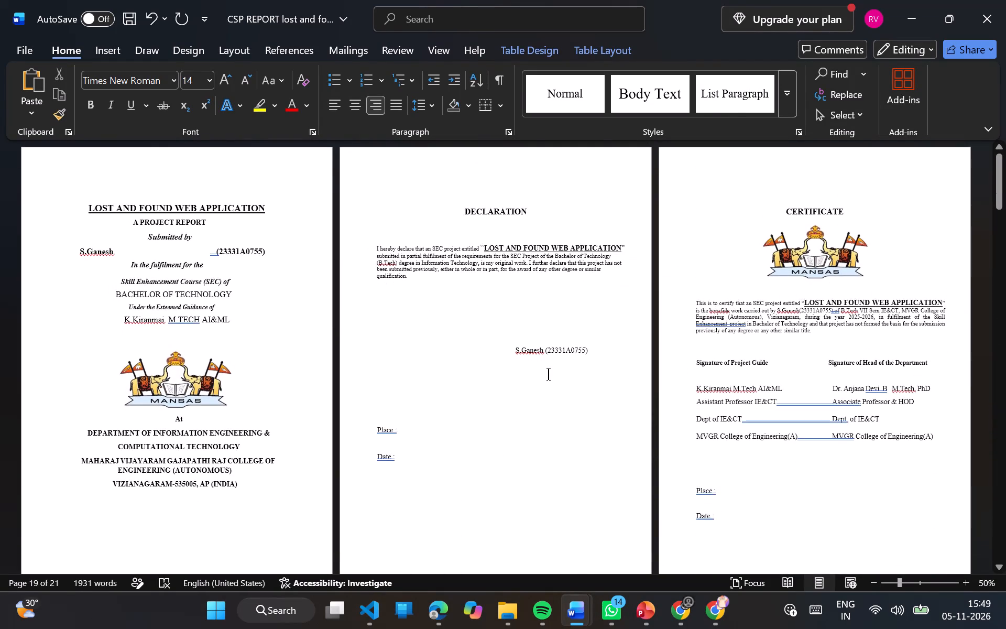
key("ctrl+s")
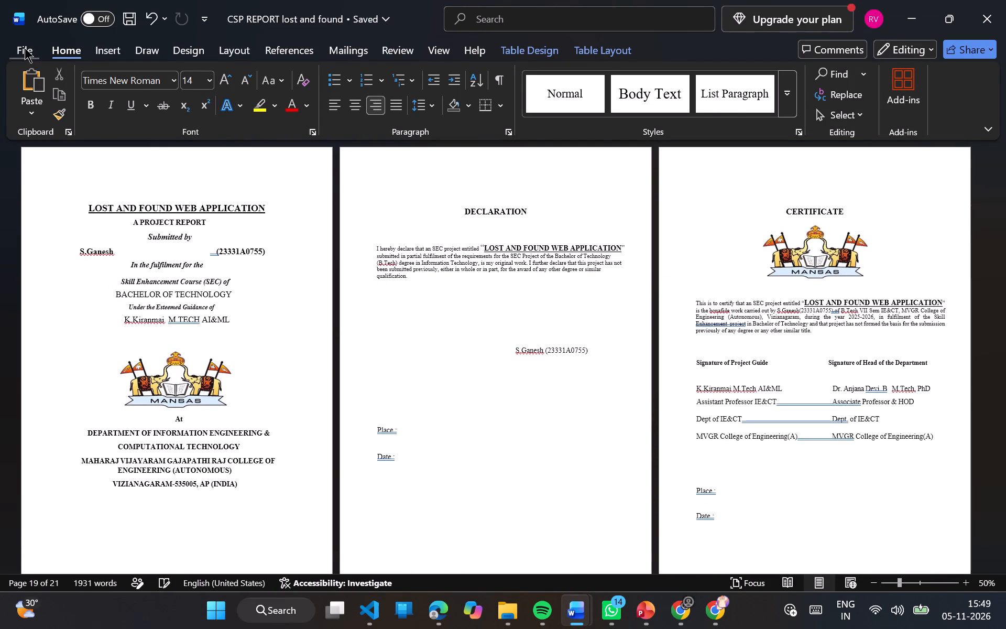
Save a copy of the report as a Word document named SEC REPORT lost and found in the Documents folder.
left_click(23, 48)
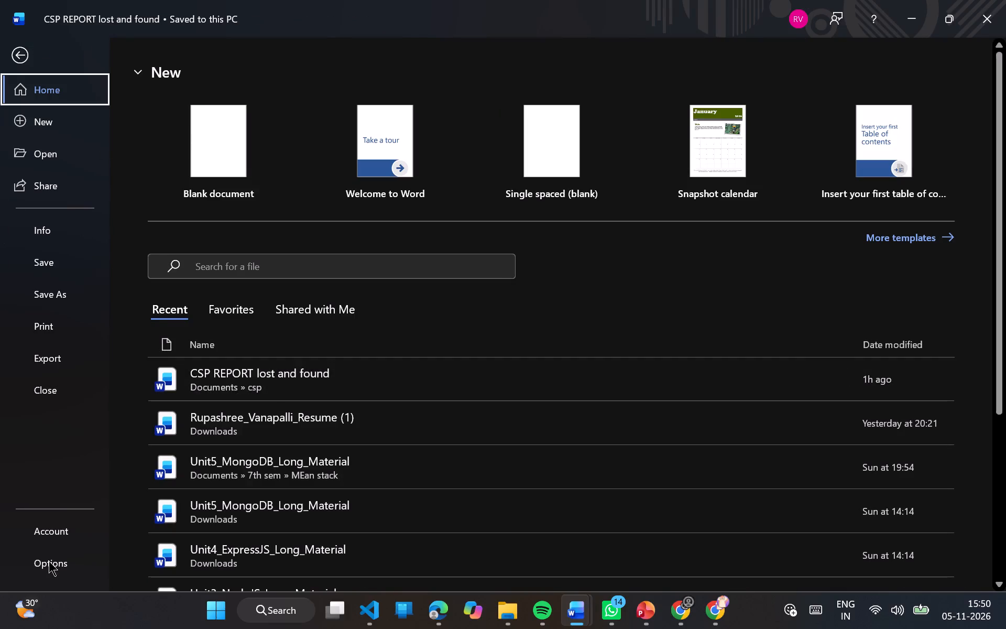
left_click(57, 292)
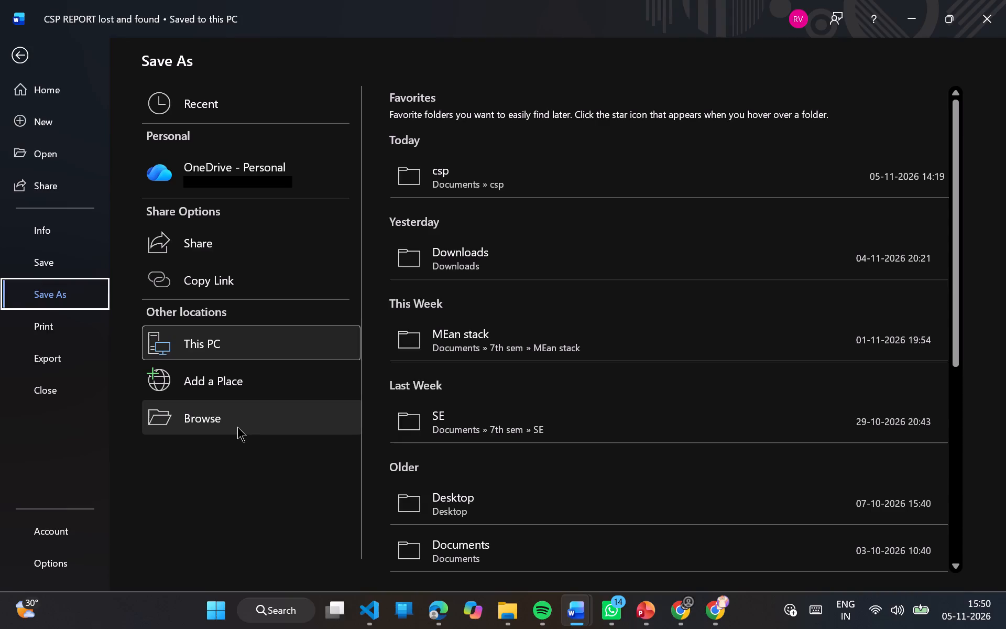
left_click(236, 426)
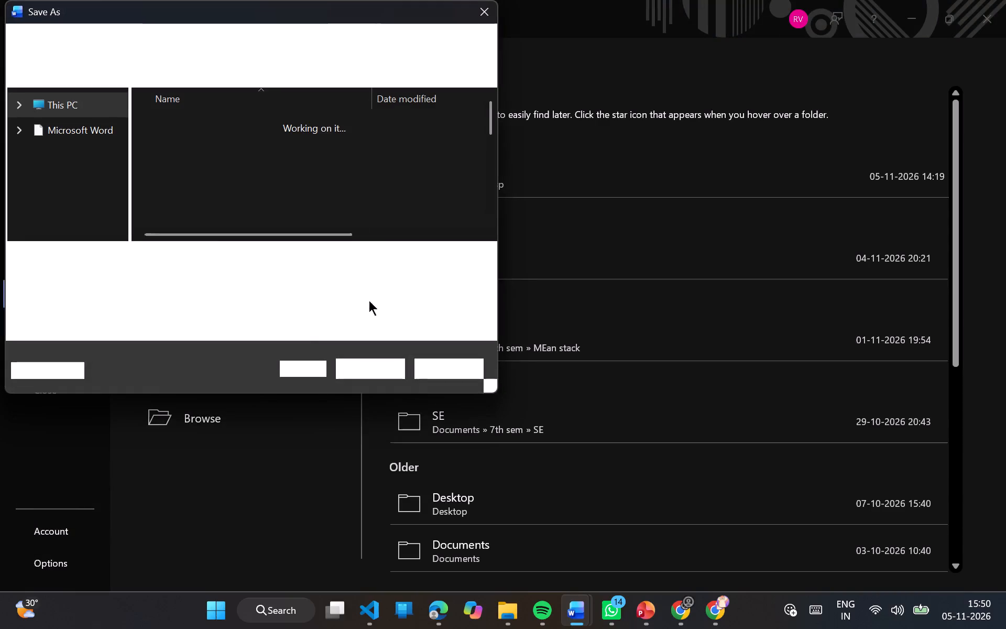
scroll(72, 212, "down", 1)
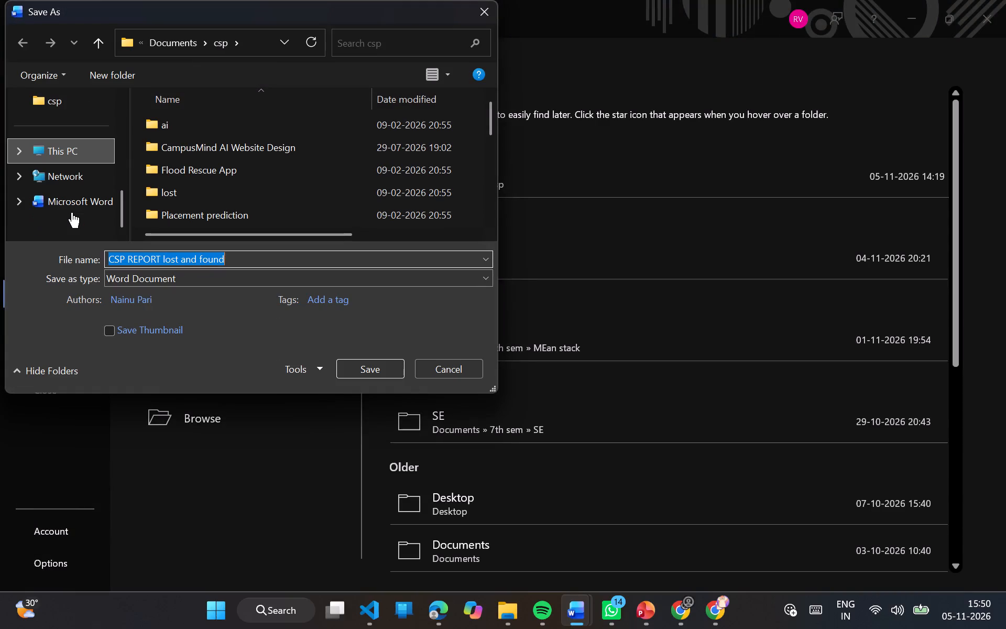
scroll(72, 212, "down", 1)
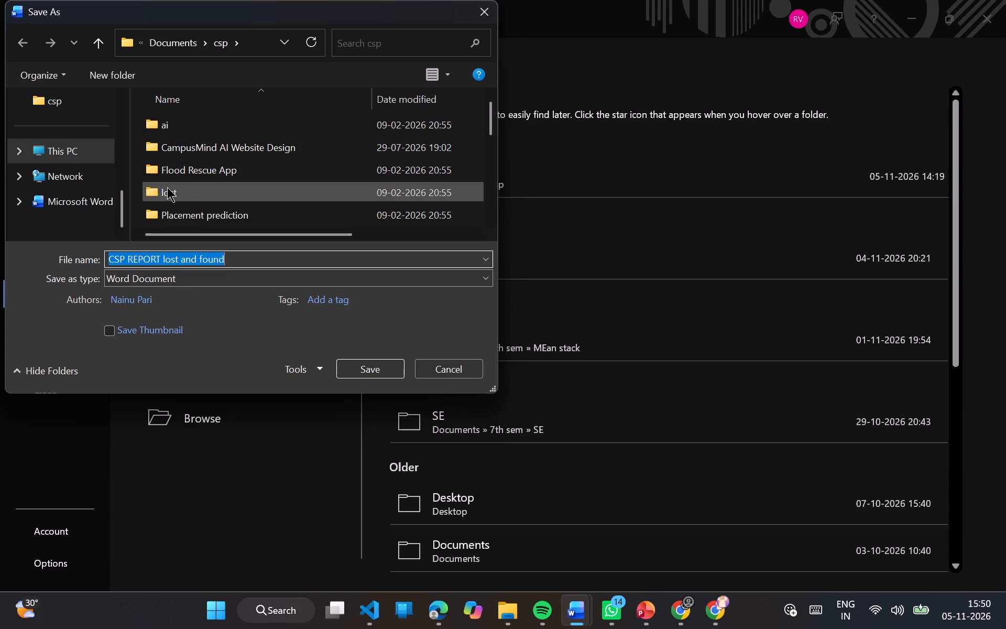
scroll(81, 168, "up", 2)
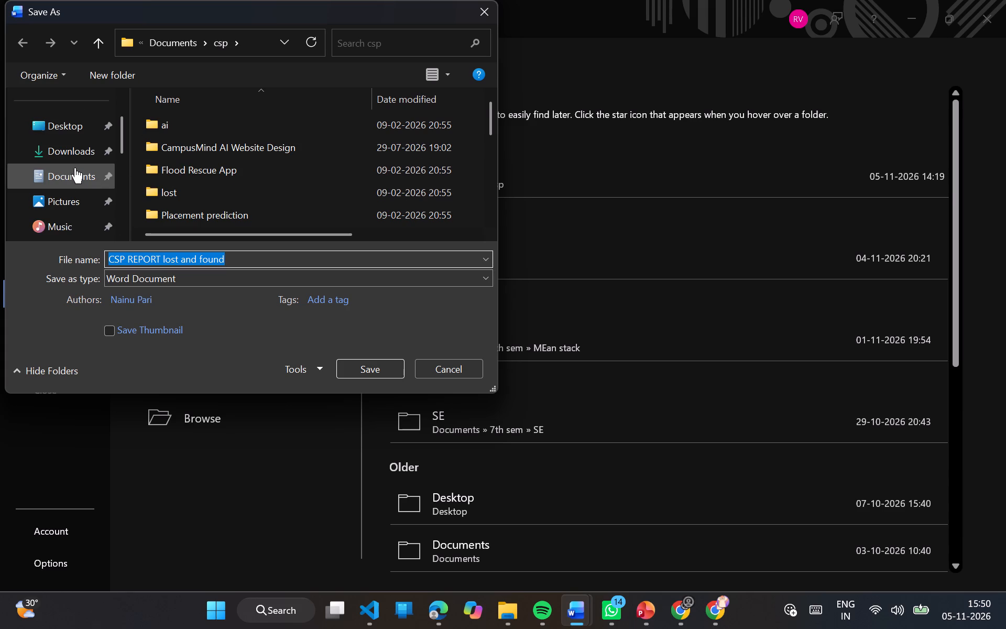
left_click(75, 168)
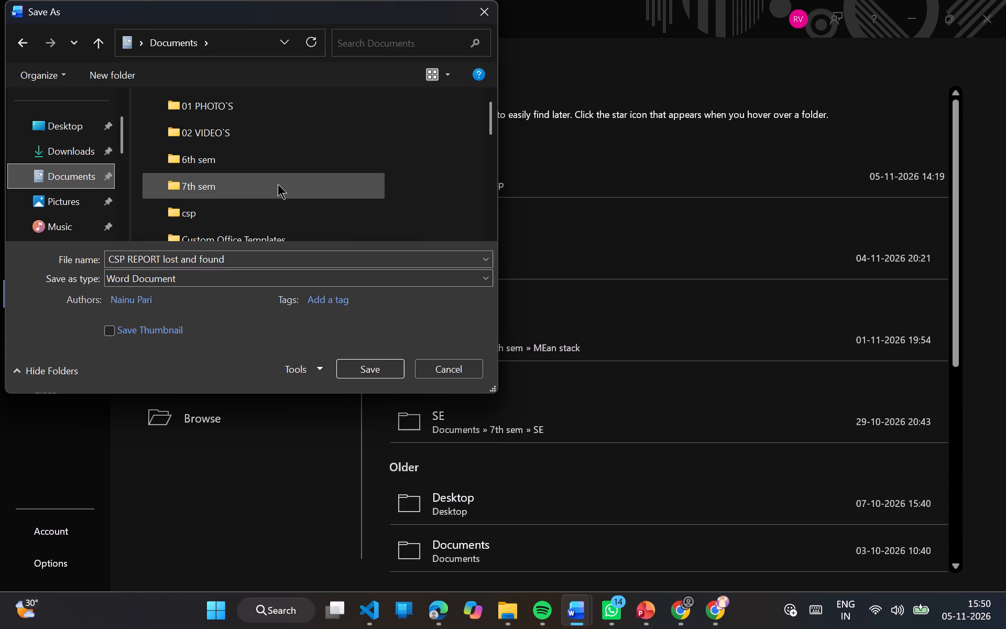
scroll(278, 184, "down", 4)
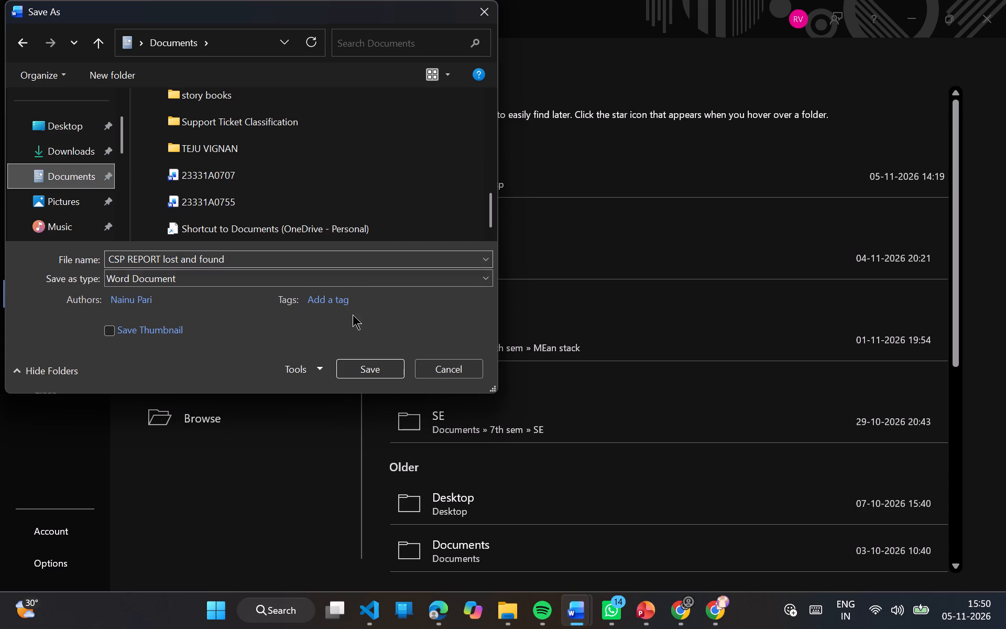
left_click(257, 256)
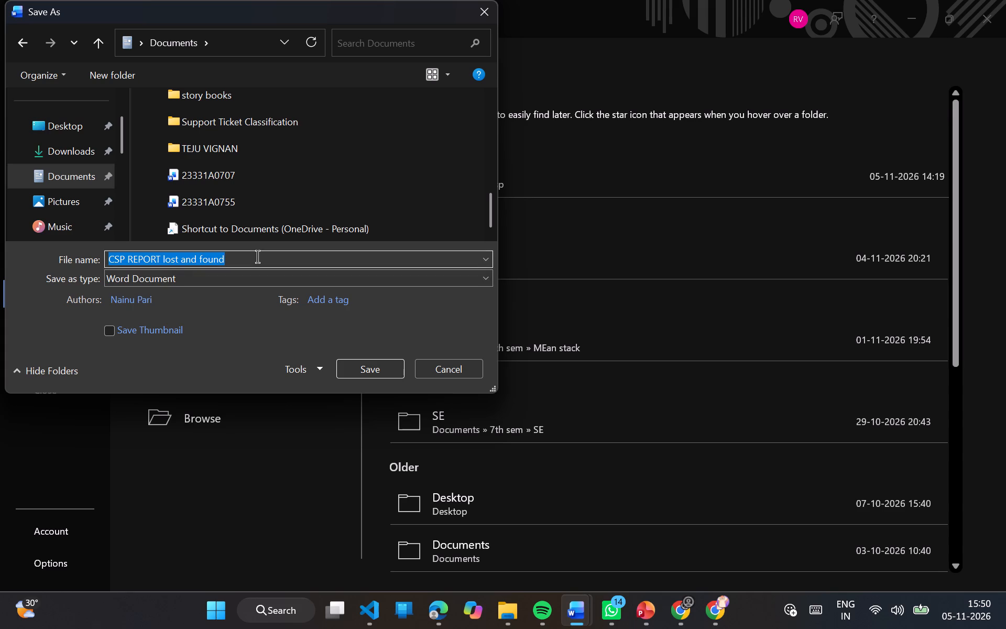
left_click(126, 255)
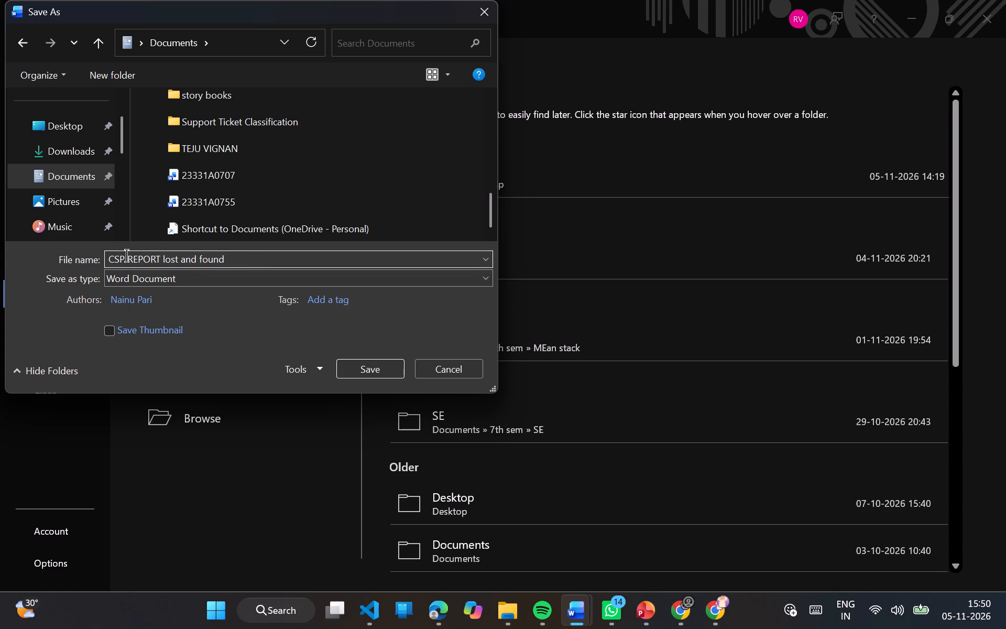
key("BackSpace")
key("BackSpace")
key("BackSpace")
key("BackSpace")
key("BackSpace")
key("BackSpace")
key("BackSpace")
key("BackSpace")
key("BackSpace")
key("BackSpace")
key("BackSpace")
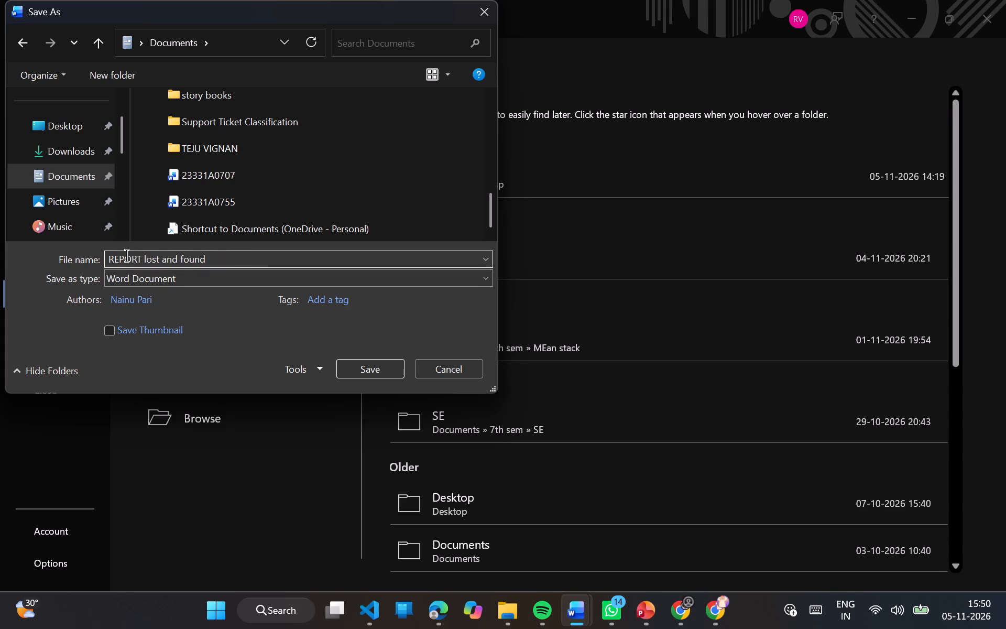
type("SEC")
key("space")
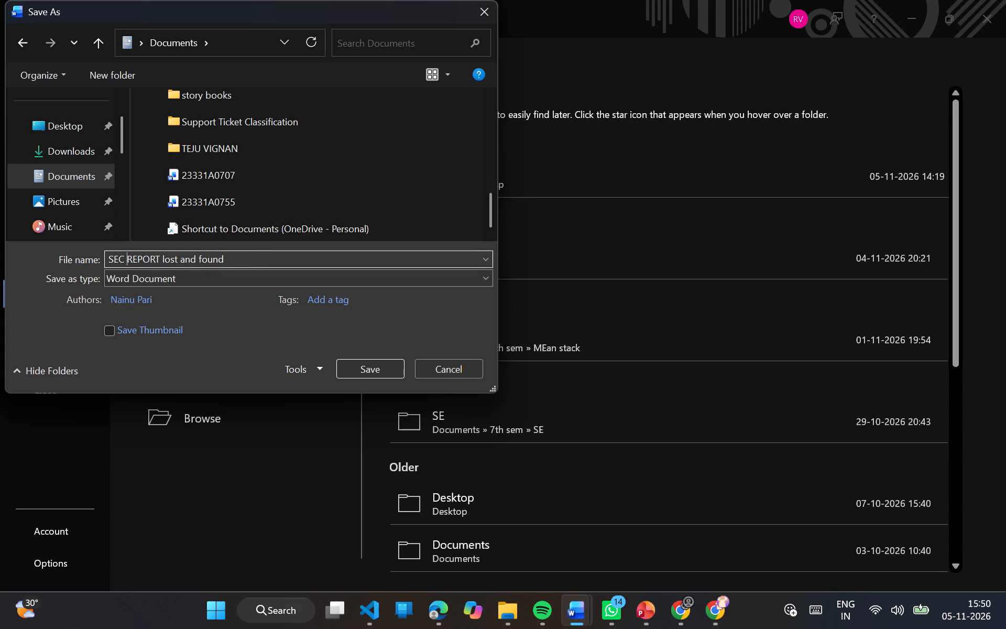
left_click(372, 371)
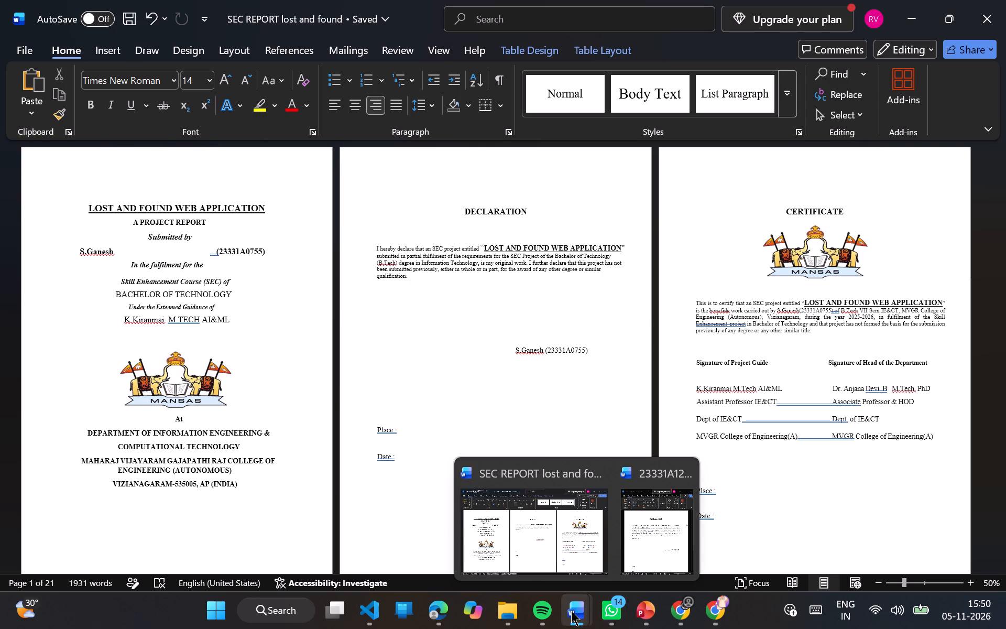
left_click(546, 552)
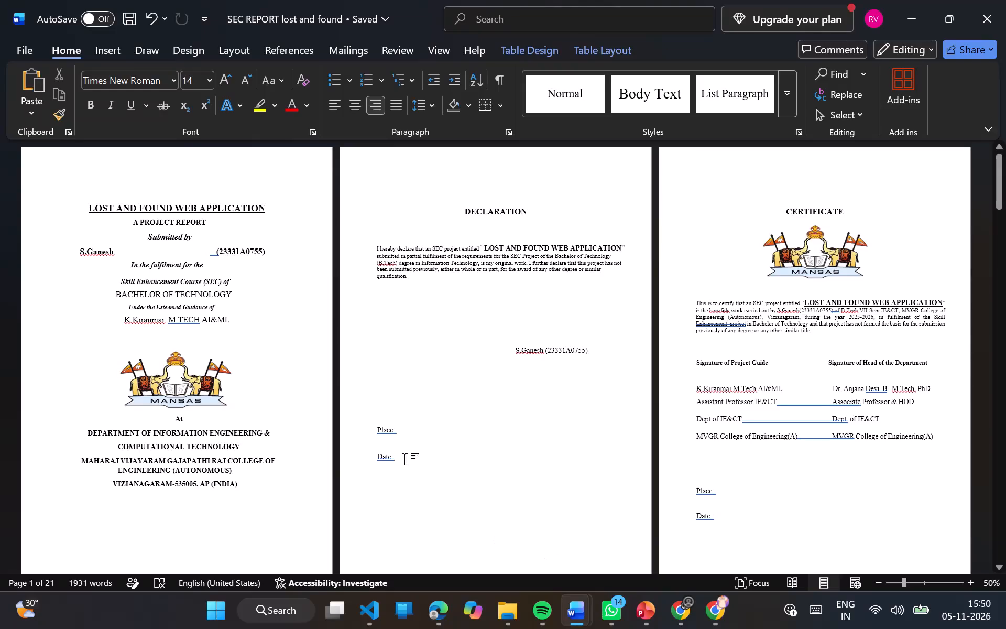
Save the report as a PDF named SEC REPORT lost and found on the Desktop, with standard optimization and opening after publishing.
left_click(17, 53)
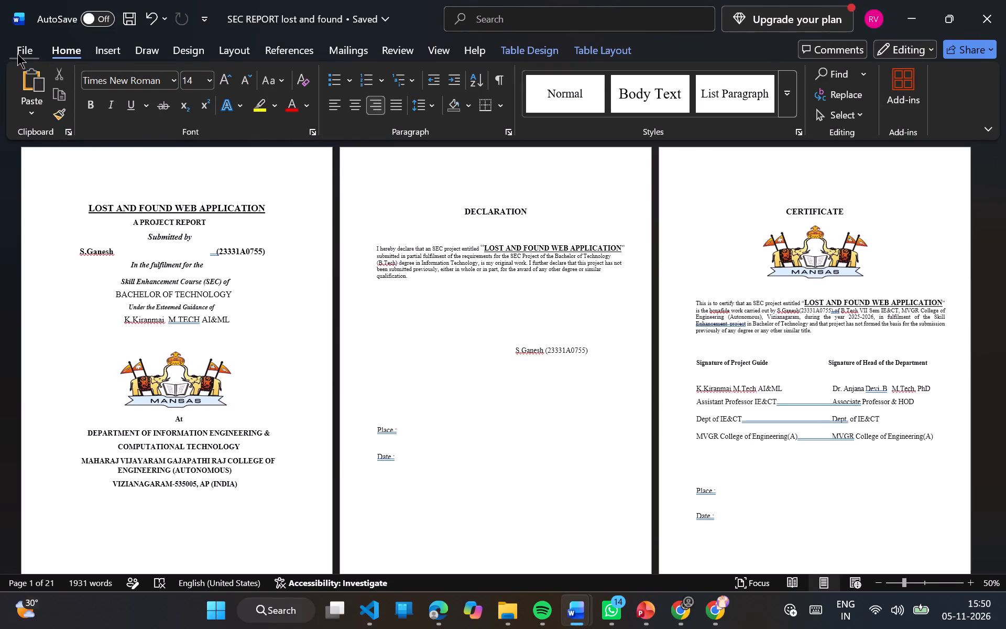
left_click(59, 301)
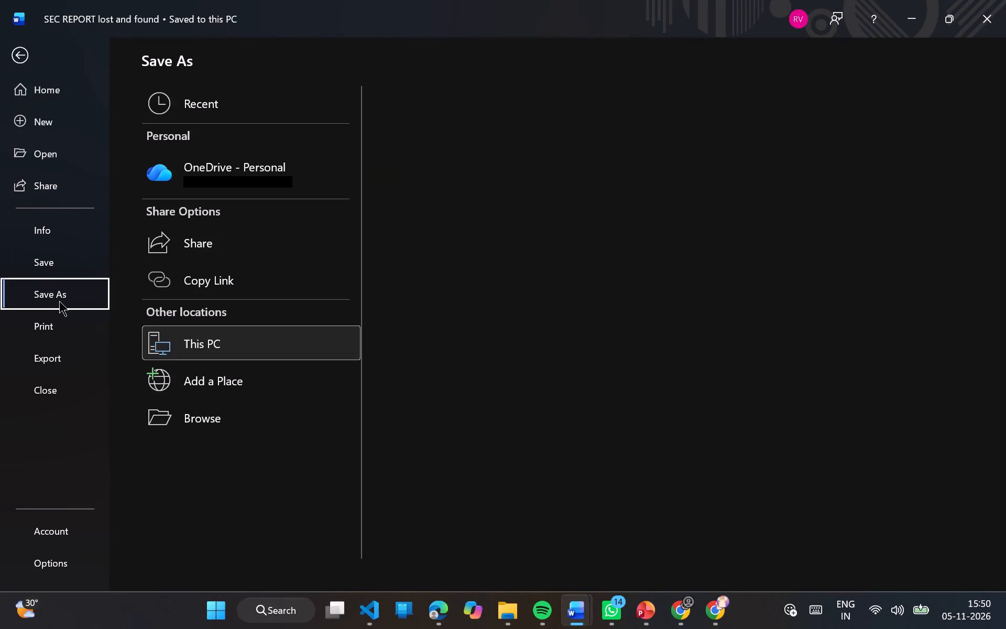
left_click(208, 415)
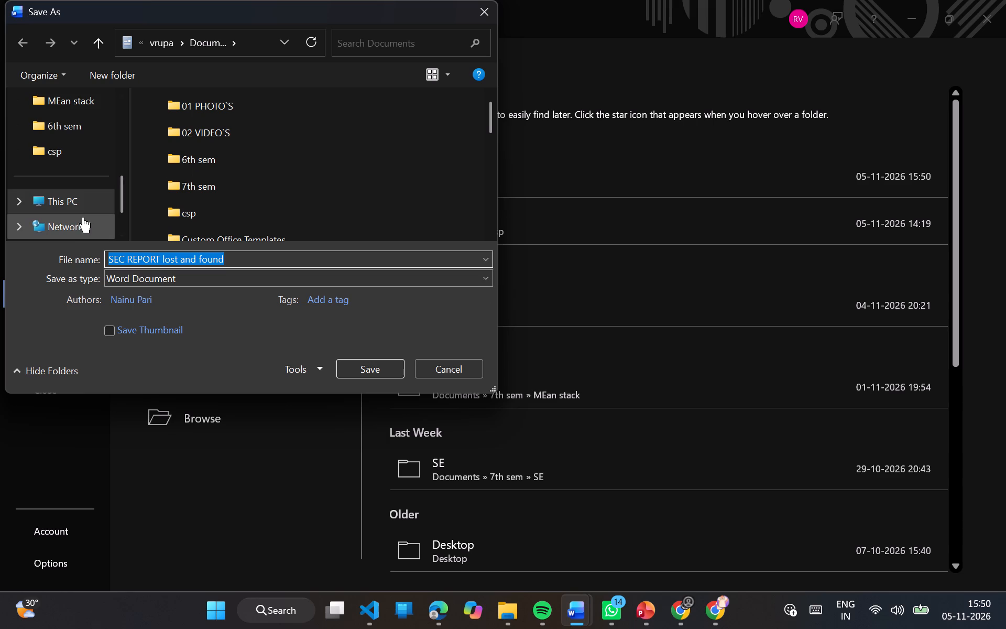
scroll(83, 217, "down", 1)
scroll(69, 167, "up", 1)
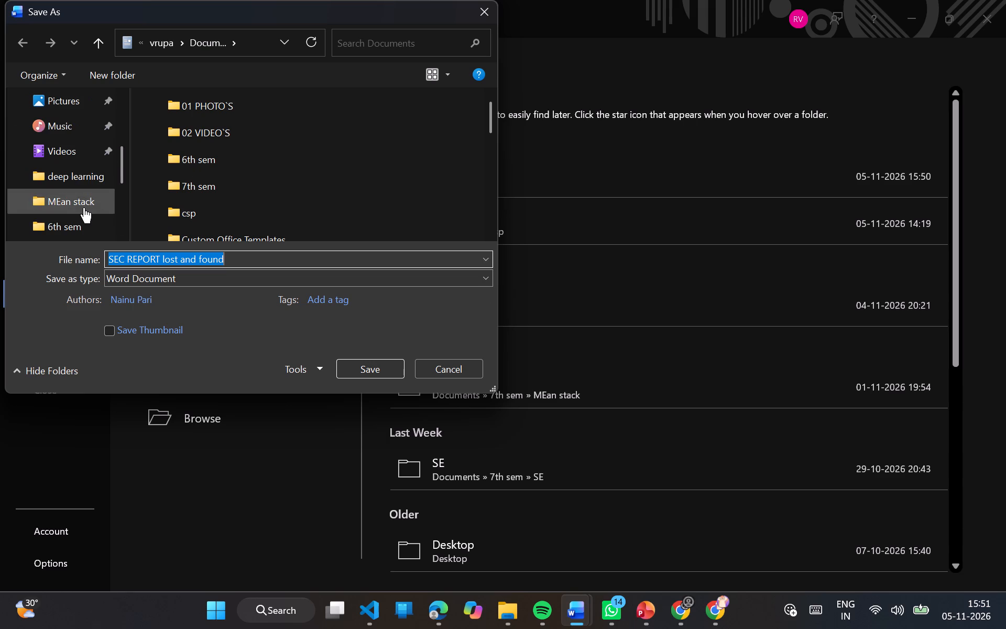
scroll(84, 208, "down", 1)
scroll(68, 149, "up", 1)
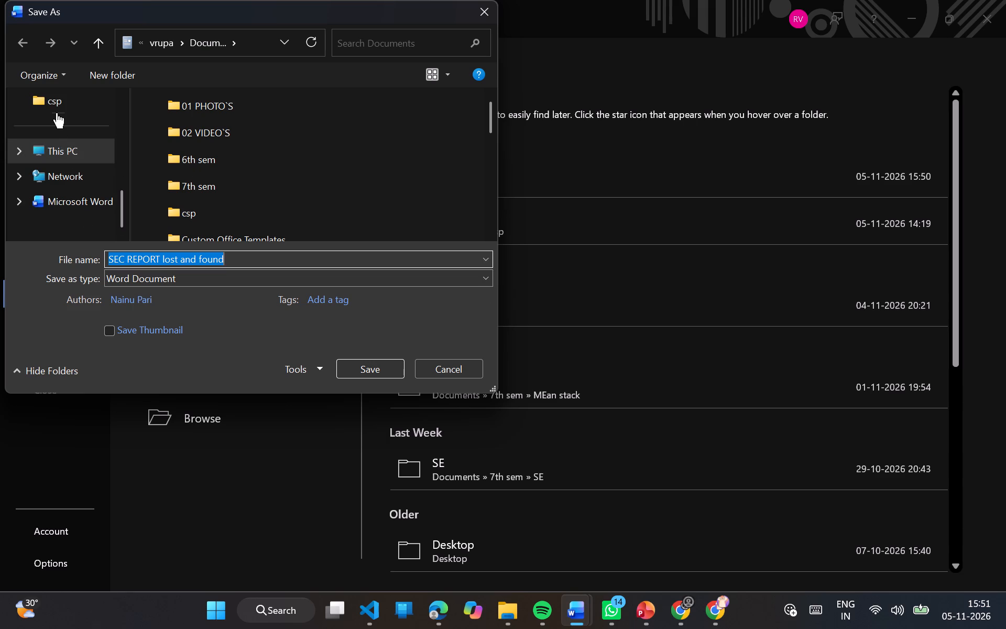
scroll(57, 112, "up", 2)
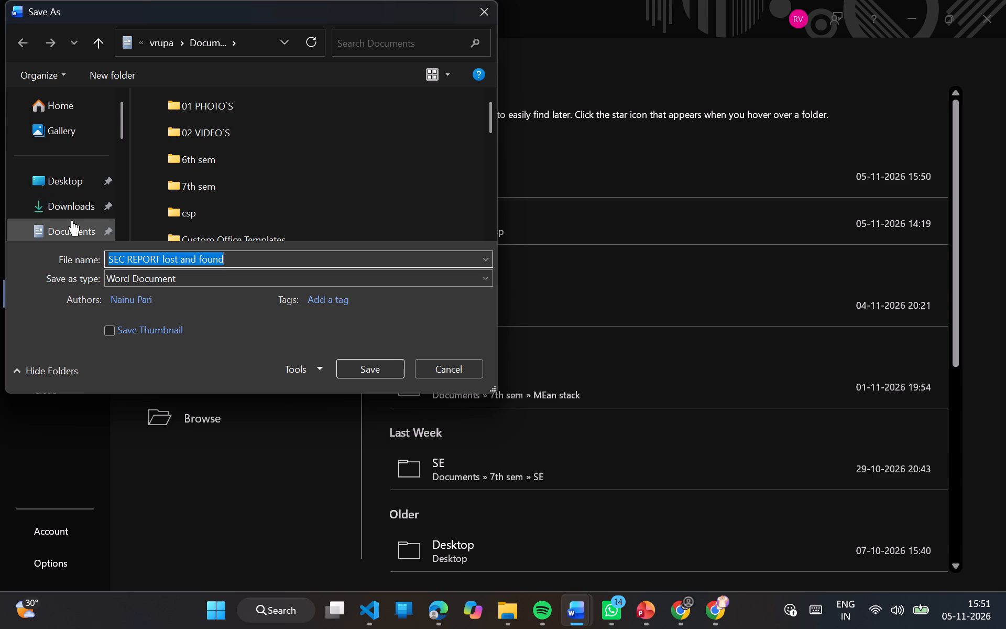
left_click(72, 221)
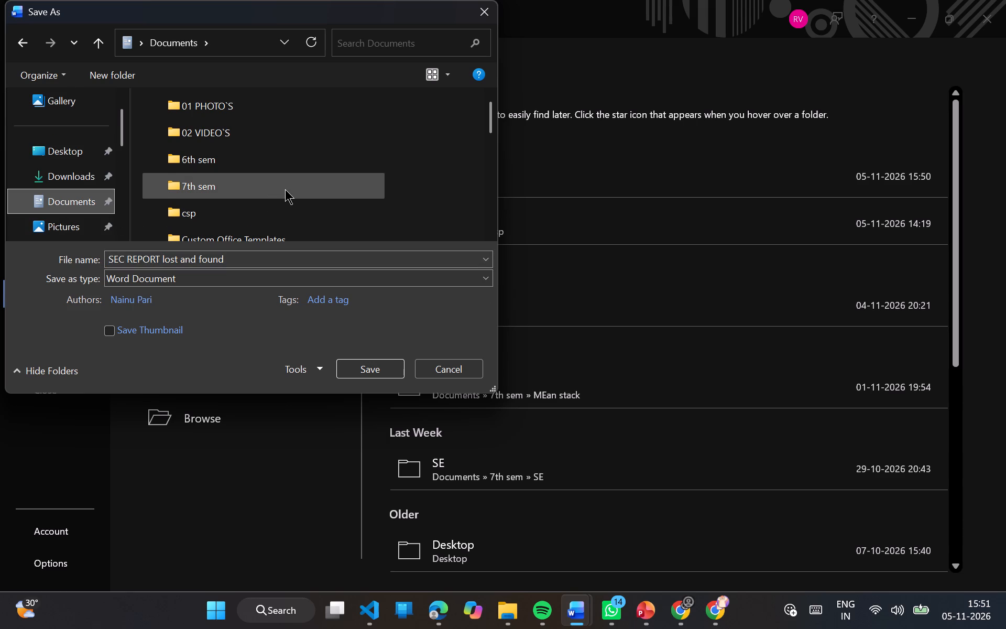
scroll(285, 189, "down", 1)
scroll(239, 169, "up", 3)
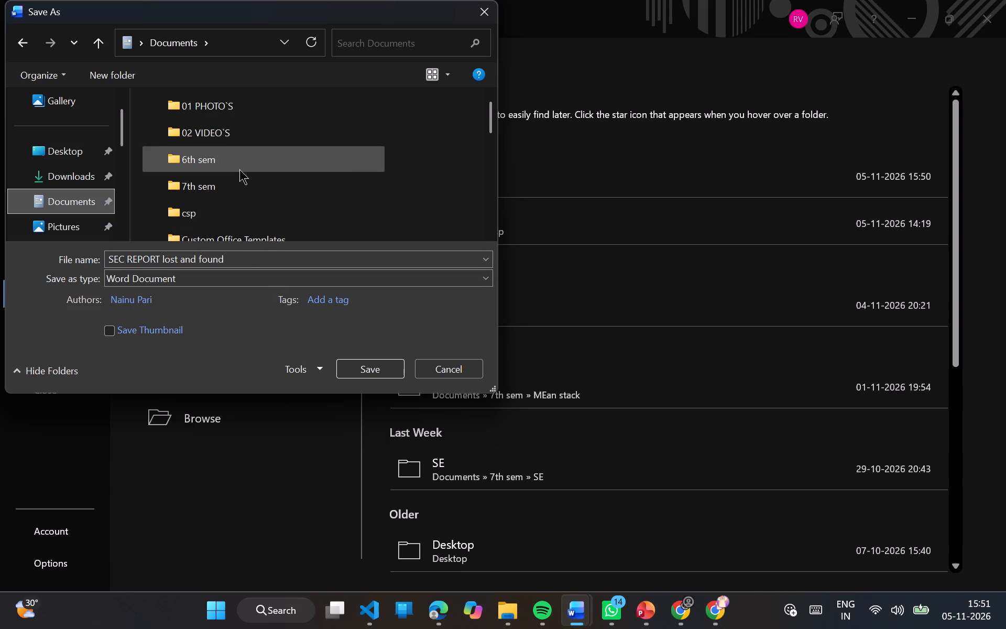
left_click(200, 277)
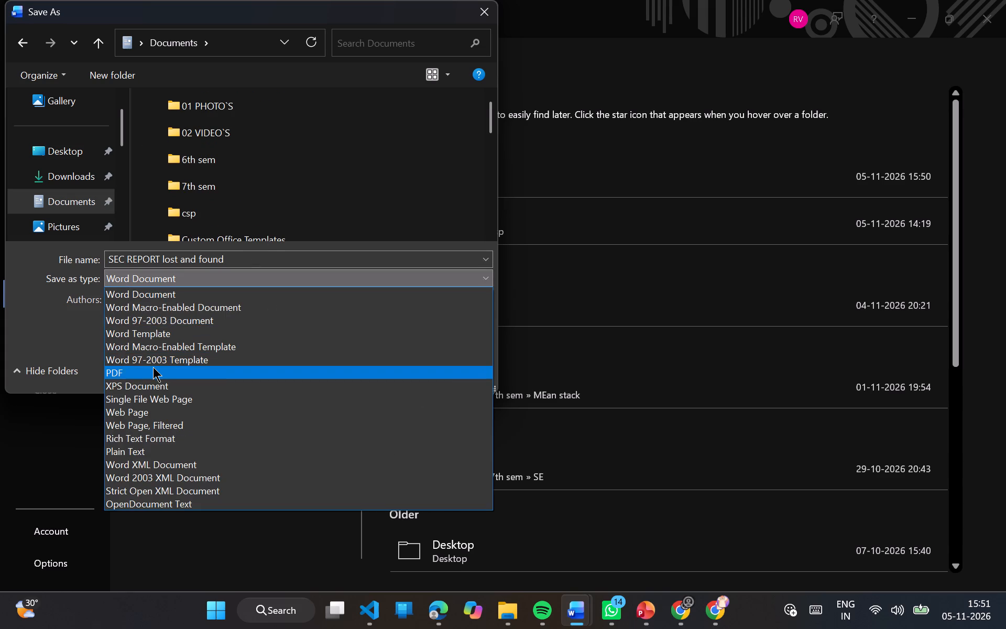
left_click(152, 368)
left_click(78, 139)
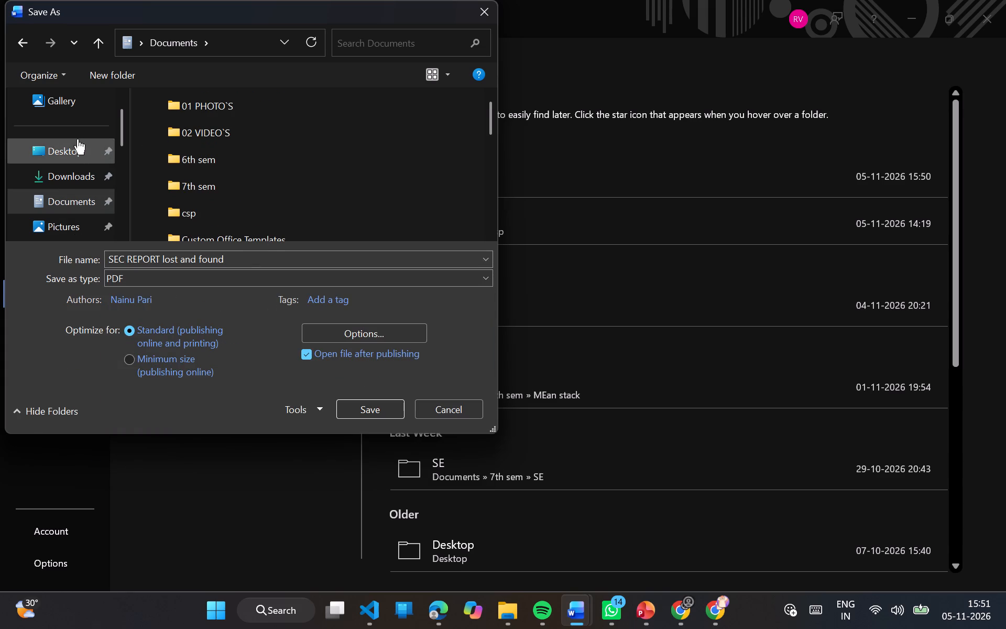
left_click(362, 407)
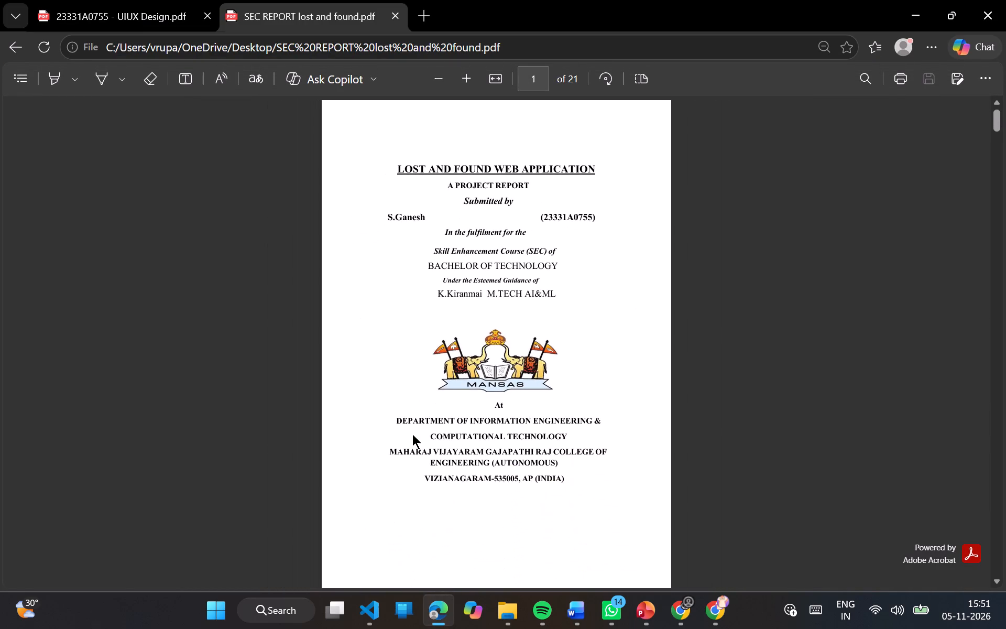
Review the front pages of the exported PDF, from the title page through the declaration and certificate.
scroll(412, 434, "up", 2)
scroll(412, 434, "down", 6)
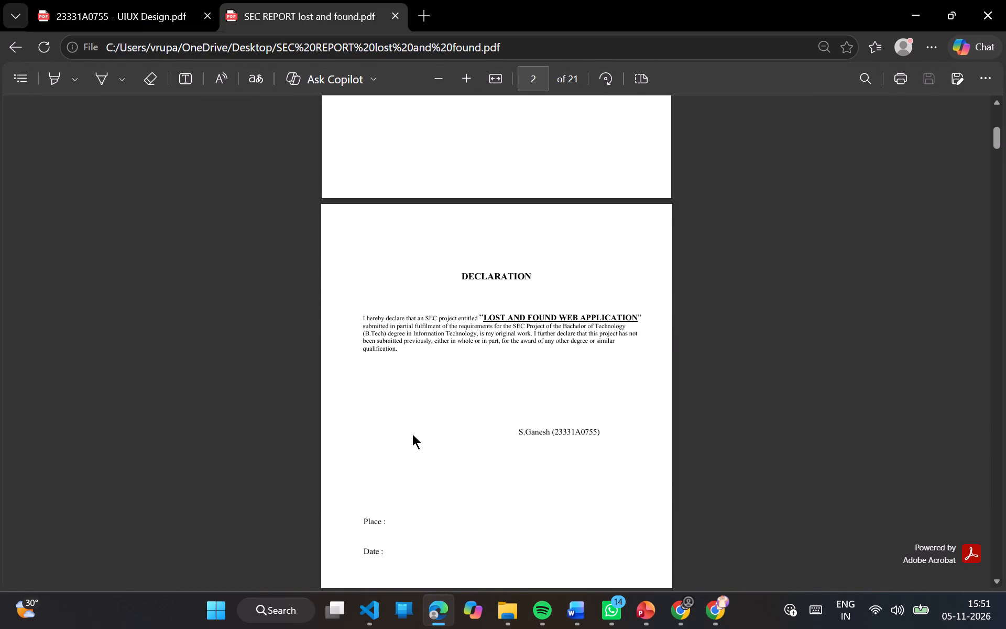
scroll(412, 434, "down", 5)
scroll(412, 434, "up", 2)
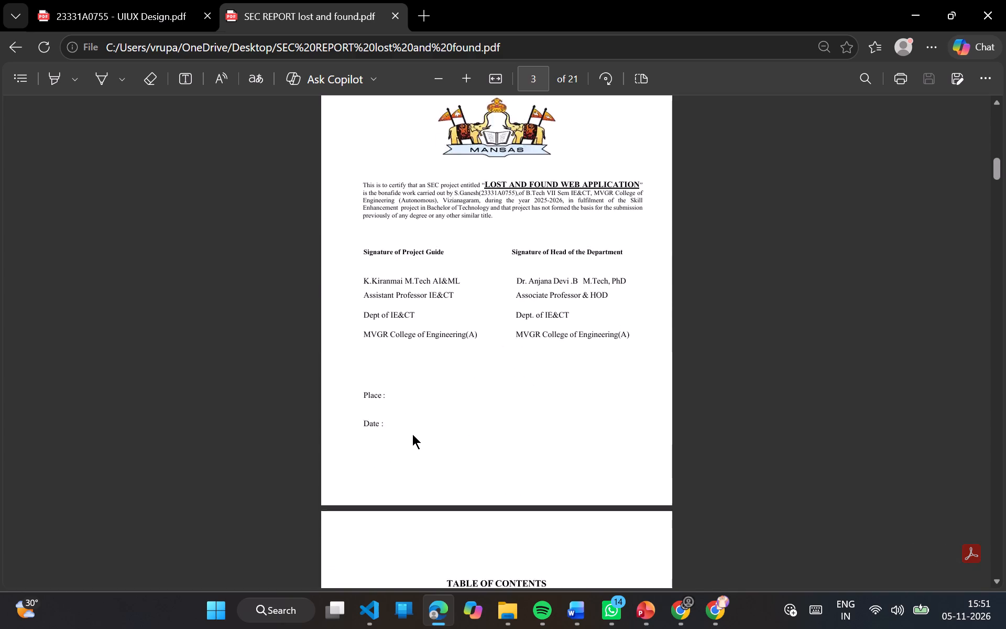
scroll(412, 434, "up", 6)
scroll(412, 434, "down", 1)
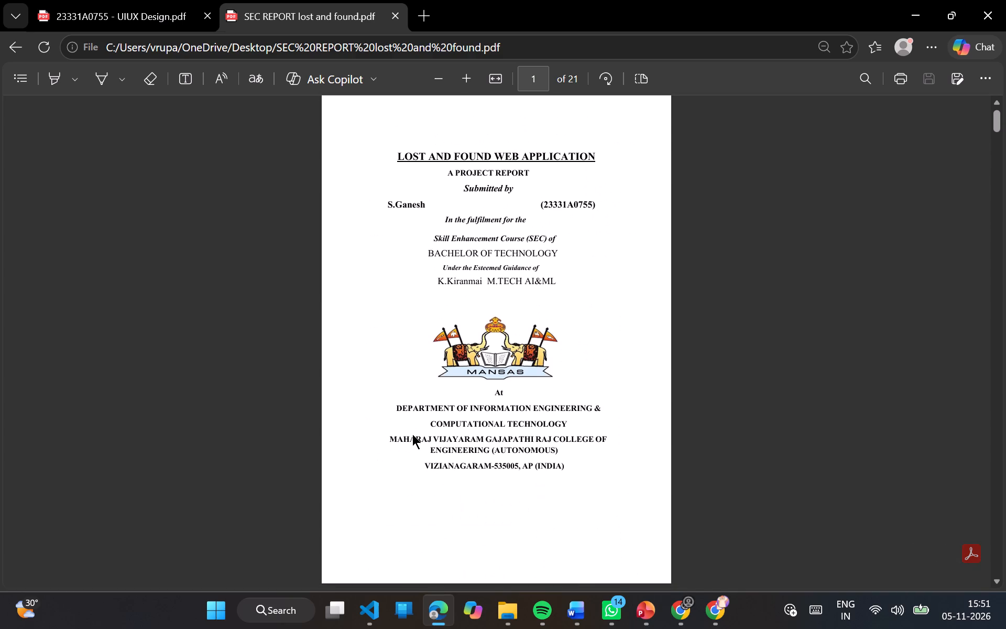
scroll(412, 434, "down", 3)
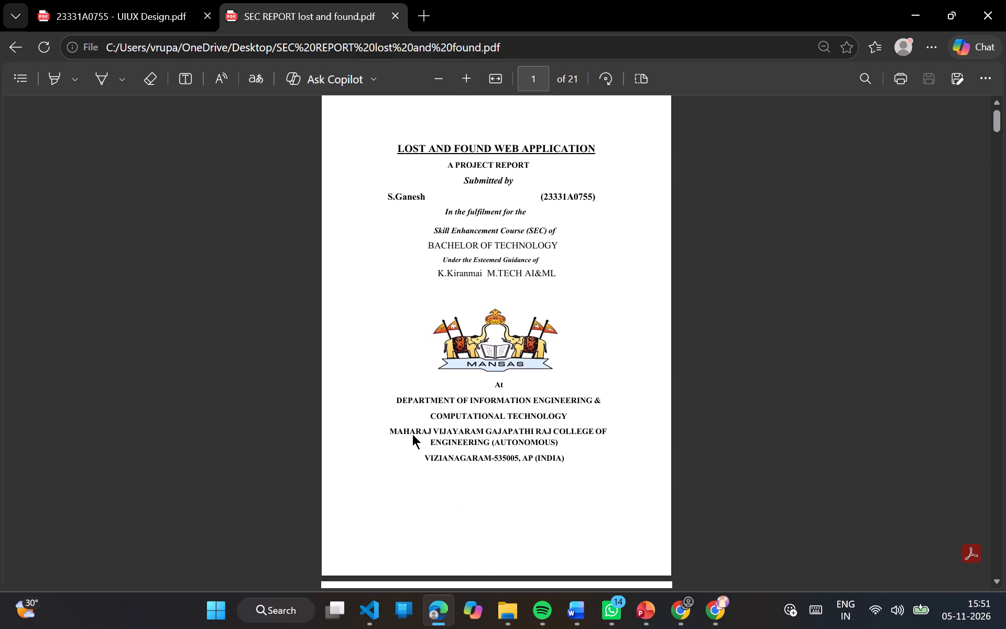
scroll(412, 434, "up", 2)
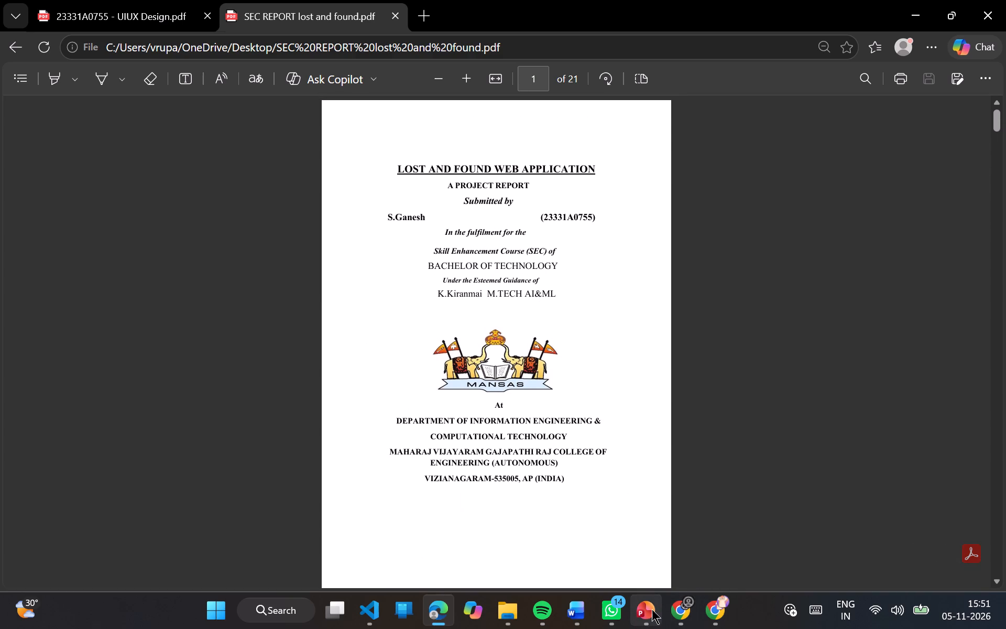
Switch to Chrome and look over the IE&CT faculty list on the college website.
left_click(693, 606)
left_click(300, 0)
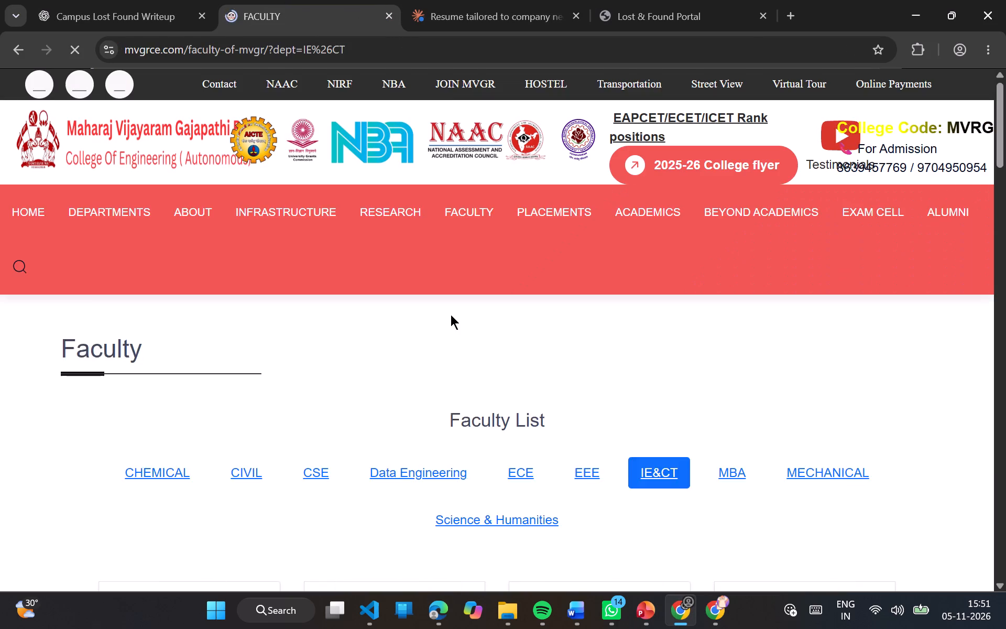
scroll(523, 385, "down", 2)
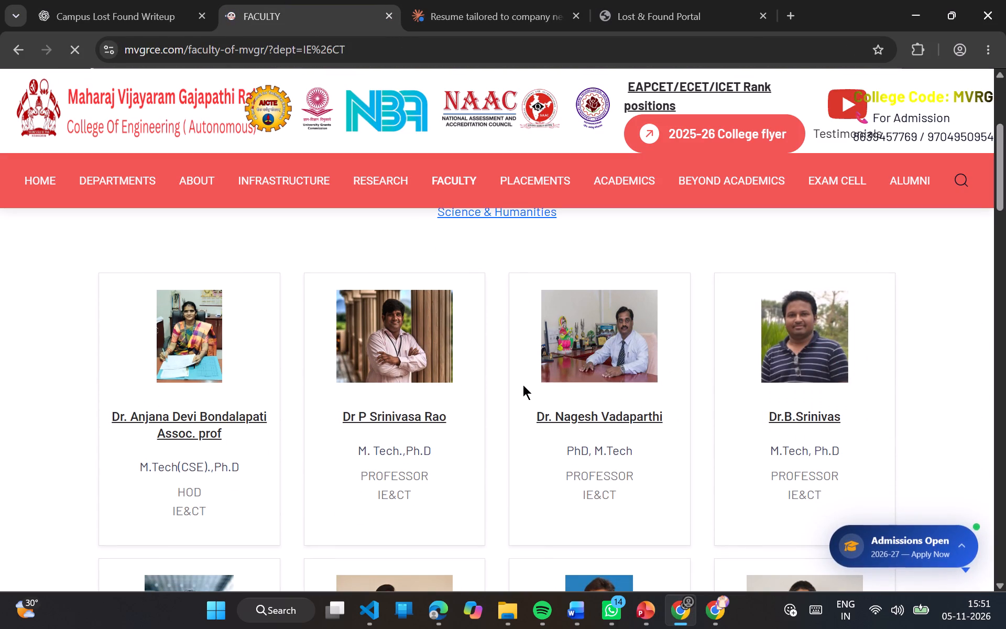
scroll(523, 385, "down", 1)
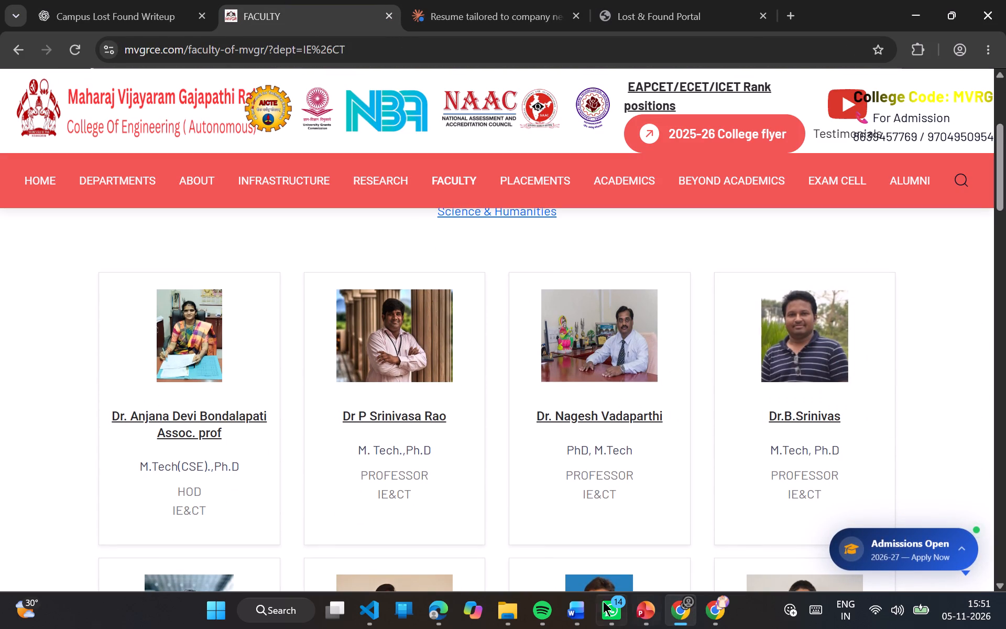
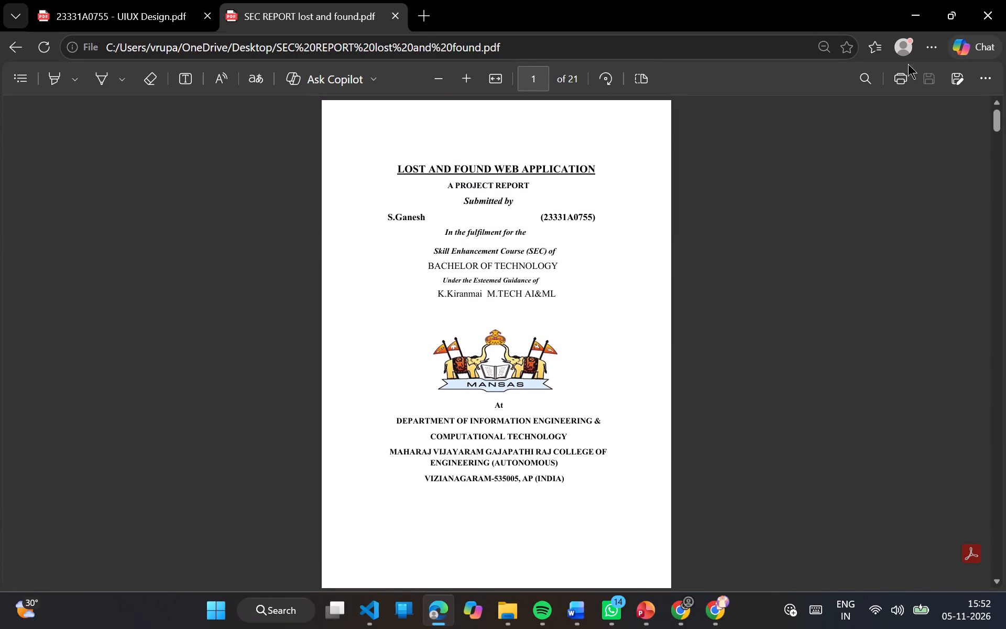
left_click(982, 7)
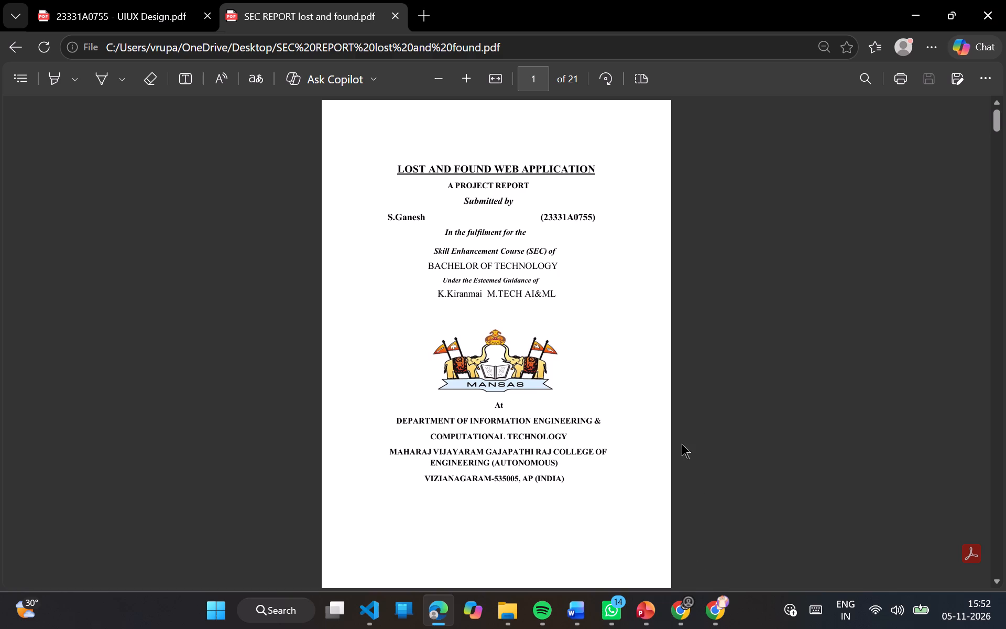